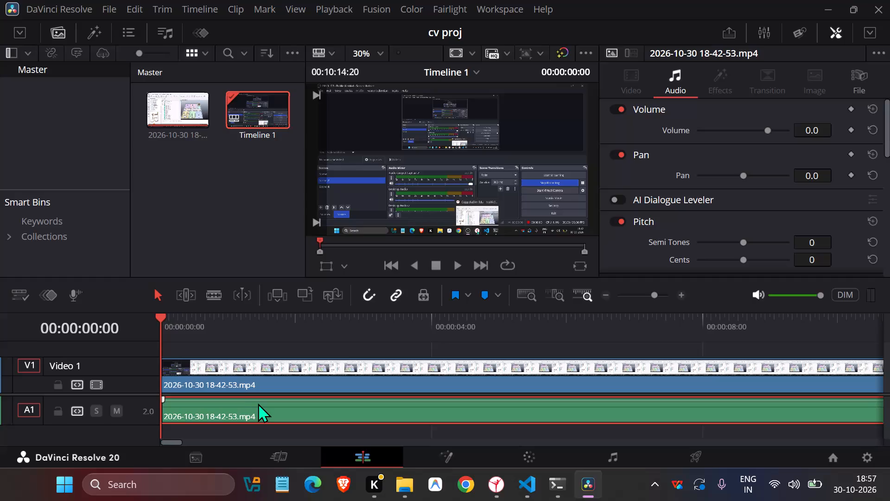
# Delete the audio clip from the A1 track, keeping the video clip on V1.
pyautogui.rightClick(263, 403)
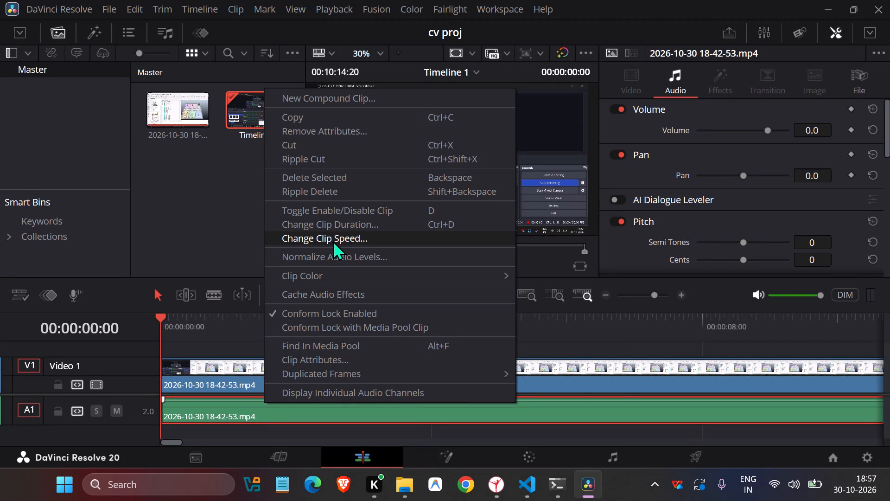
pyautogui.click(347, 180)
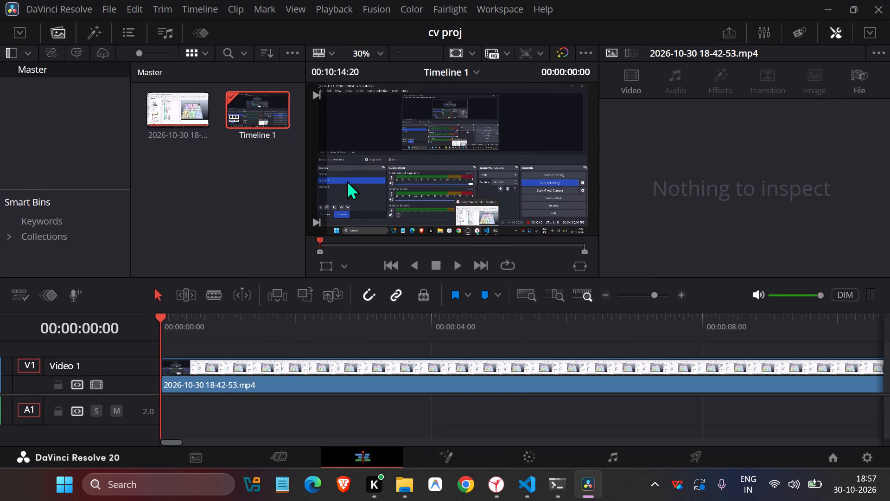
# Split the video clip on V1 at 00:00:01:07.
pyautogui.click(201, 360)
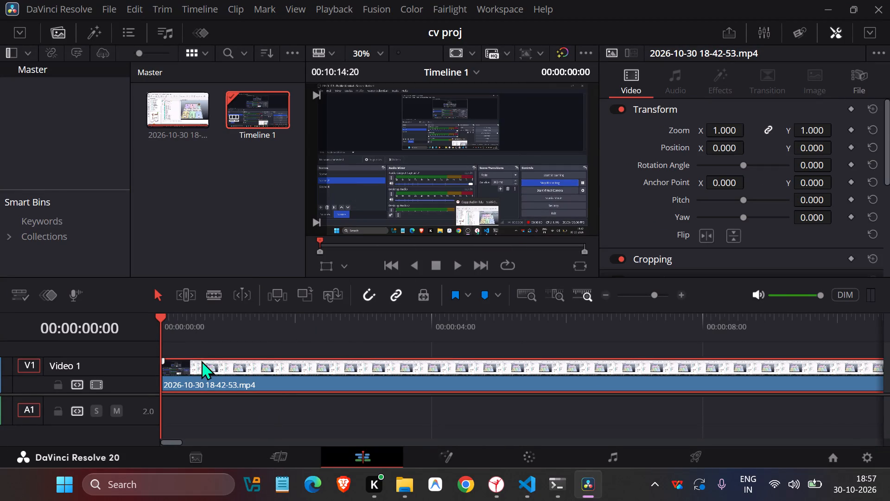
pyautogui.click(458, 263)
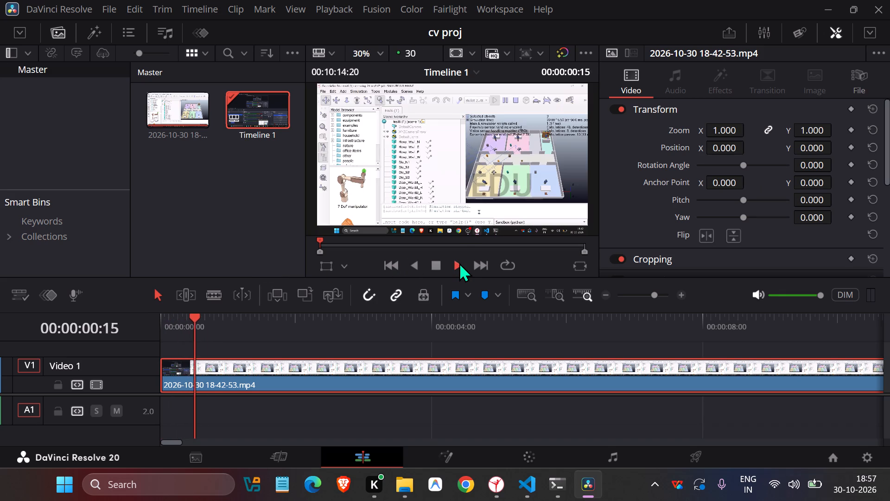
pyautogui.click(437, 263)
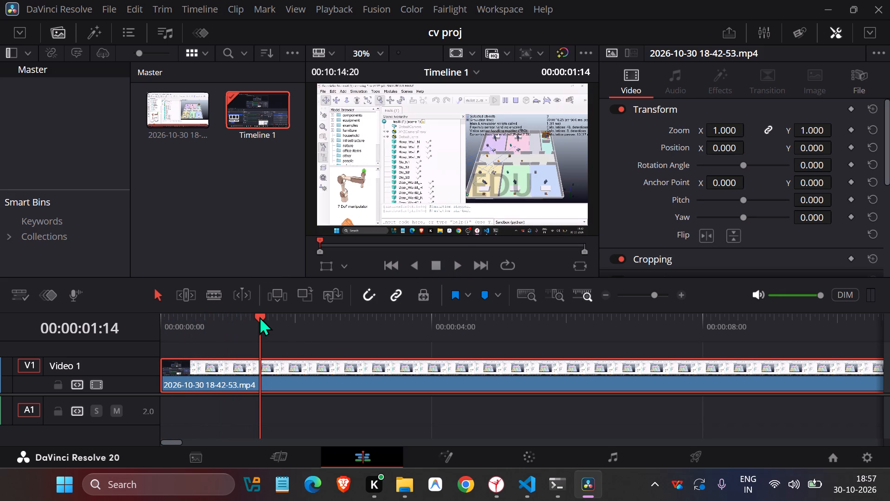
pyautogui.moveTo(259, 316); pyautogui.dragTo(243, 317)
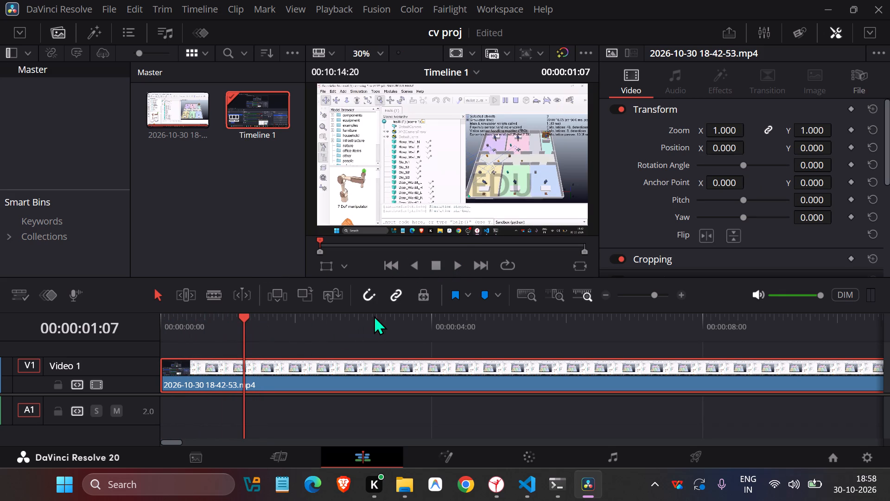
pyautogui.press('b')
pyautogui.click(241, 380)
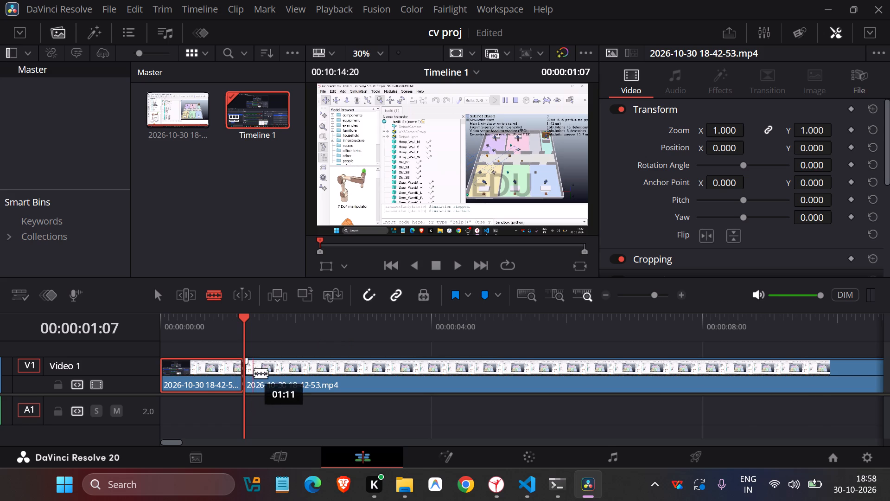
pyautogui.press('a')
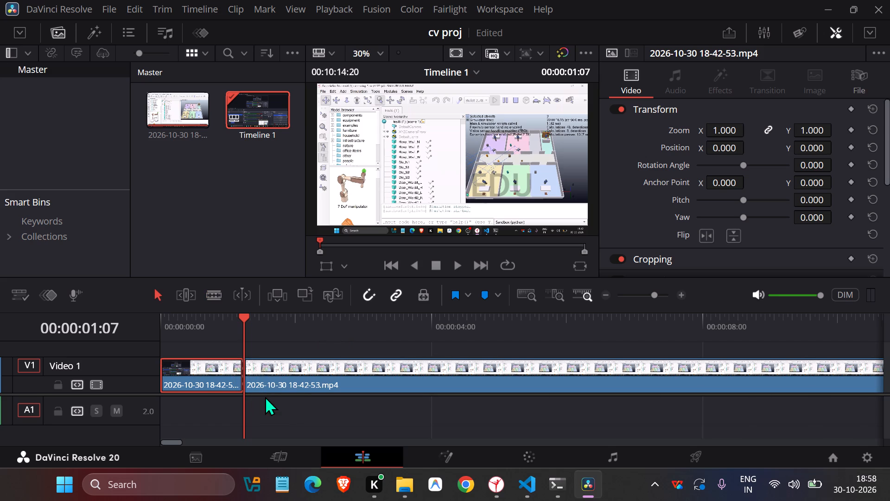
# Delete the short opening segment before the cut and close the gap at the timeline start.
pyautogui.rightClick(199, 378)
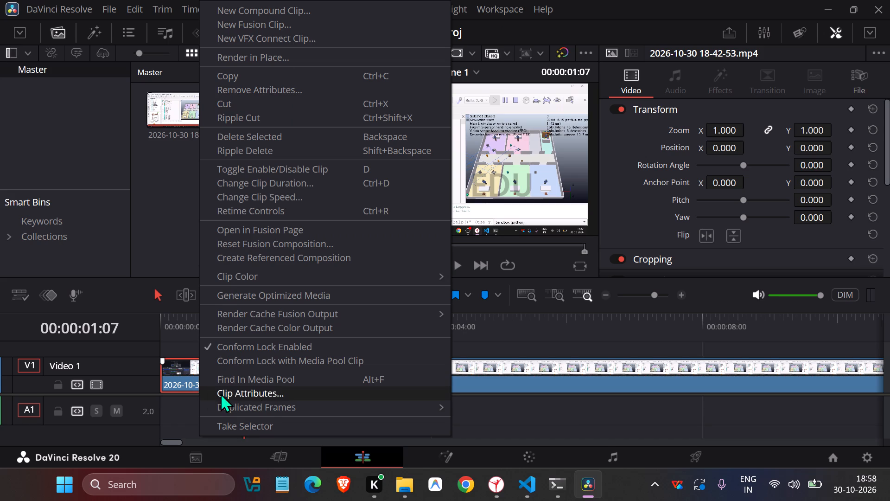
pyautogui.press('Delete')
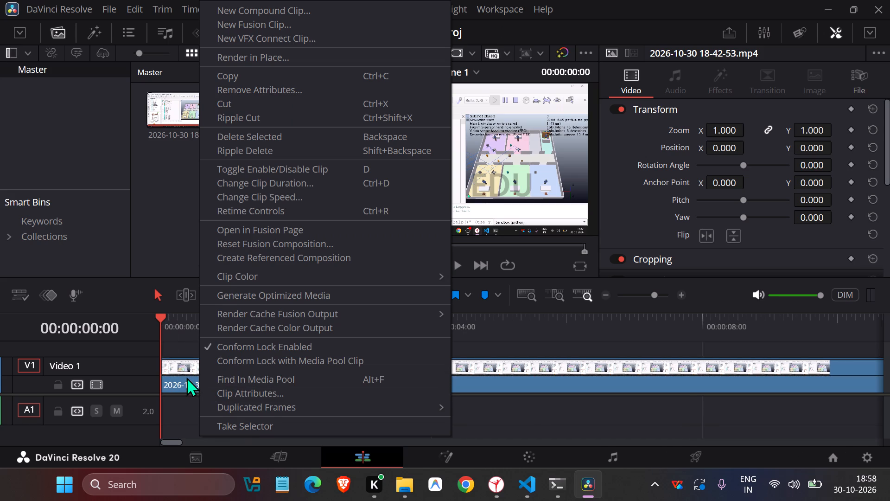
pyautogui.click(183, 404)
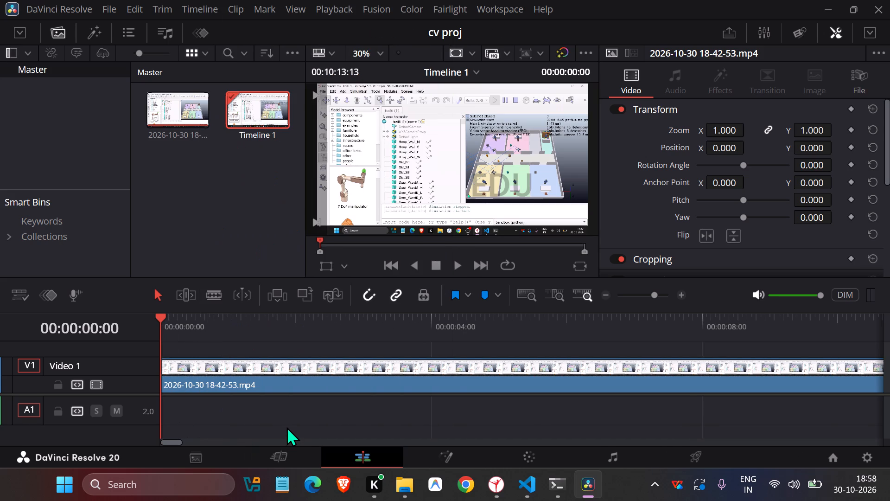
# Play back the trimmed timeline from its start to about 00:00:05:15.
pyautogui.press('space')
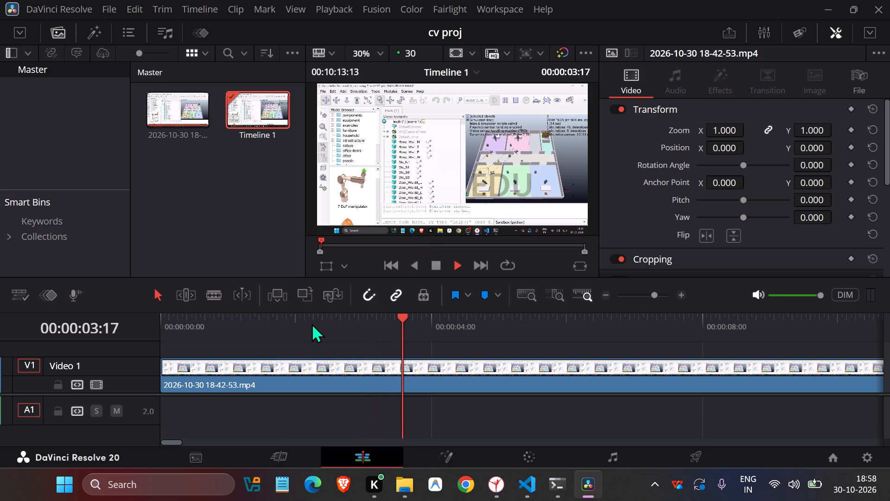
pyautogui.click(443, 265)
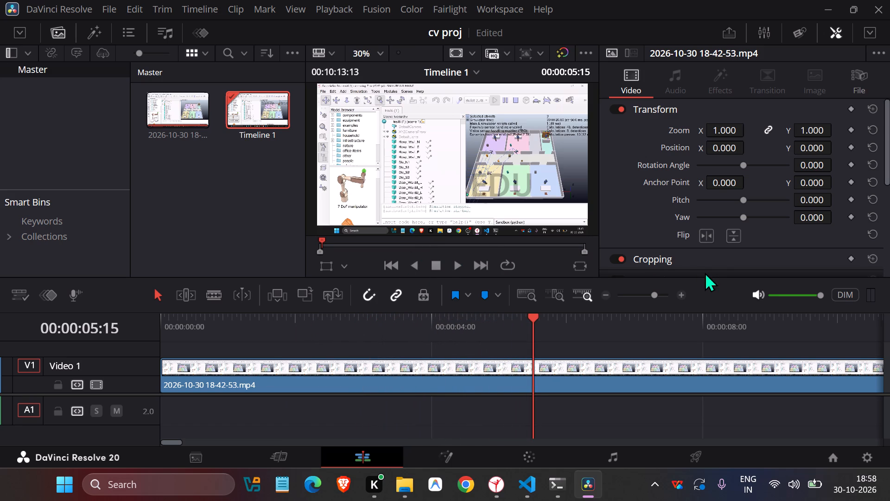
# Shift the video clip's picture to Position X about -573 and Position Y about -33.
pyautogui.scroll(-1, 649, 256)
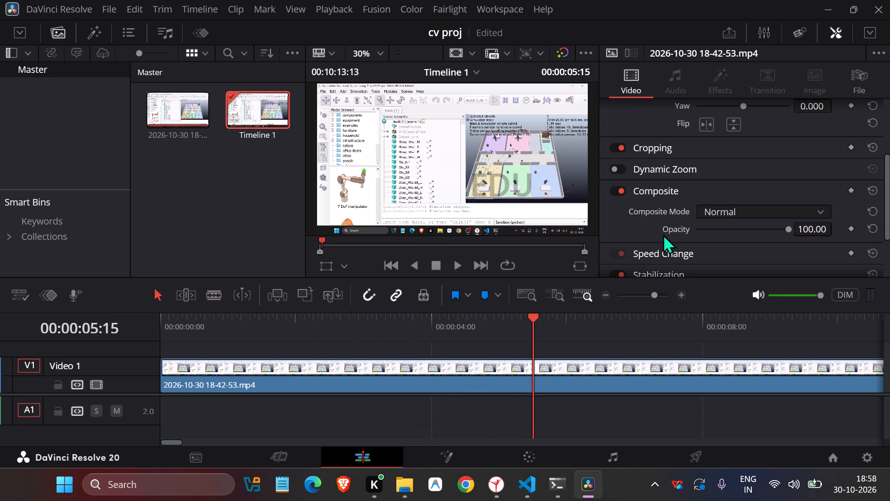
pyautogui.scroll(1, 674, 221)
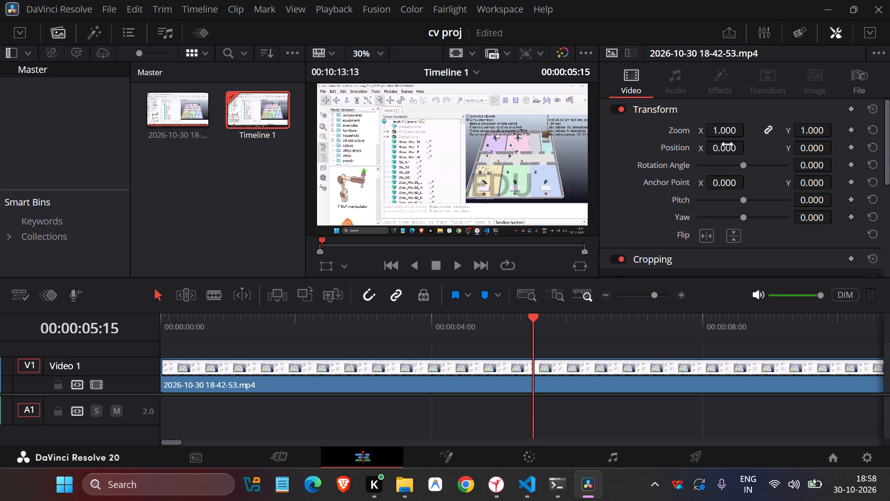
pyautogui.moveTo(737, 148); pyautogui.dragTo(759, 154)
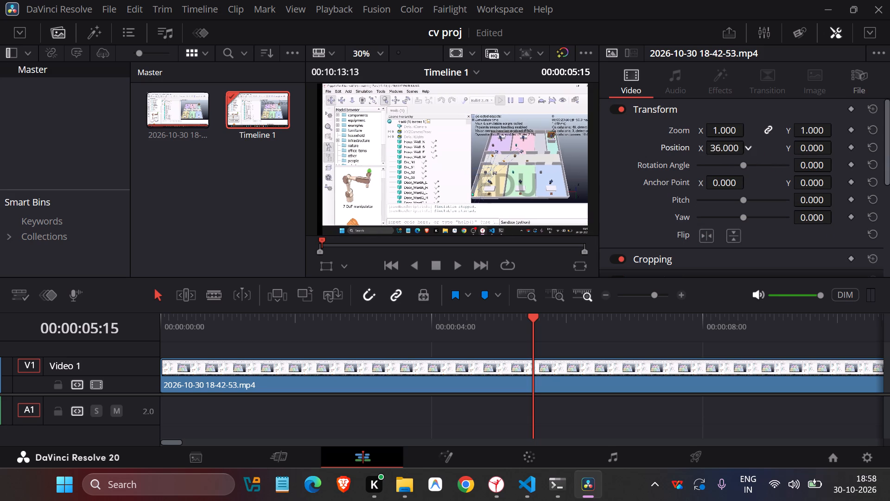
pyautogui.moveTo(759, 154); pyautogui.dragTo(427, 182)
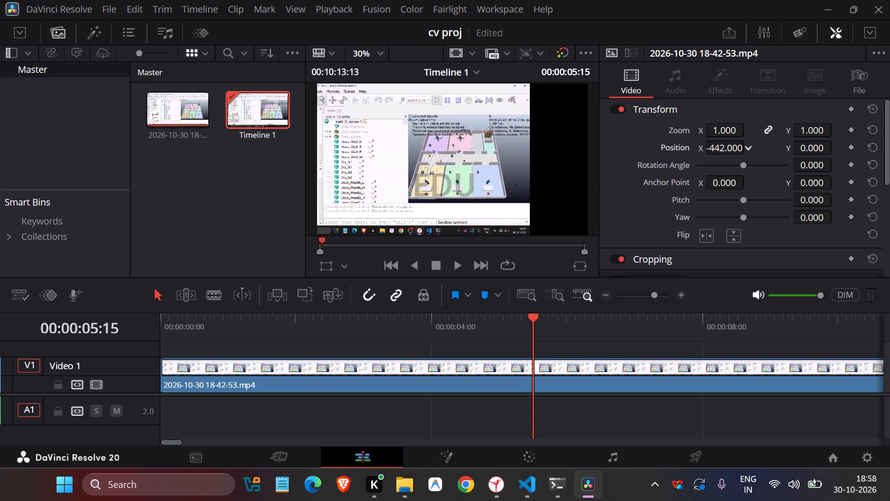
pyautogui.moveTo(427, 182); pyautogui.dragTo(339, 184)
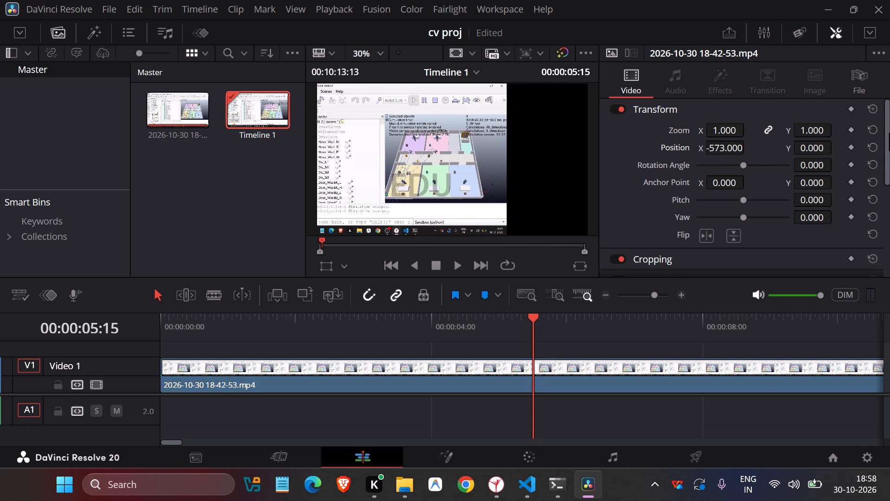
pyautogui.moveTo(811, 147); pyautogui.dragTo(788, 161)
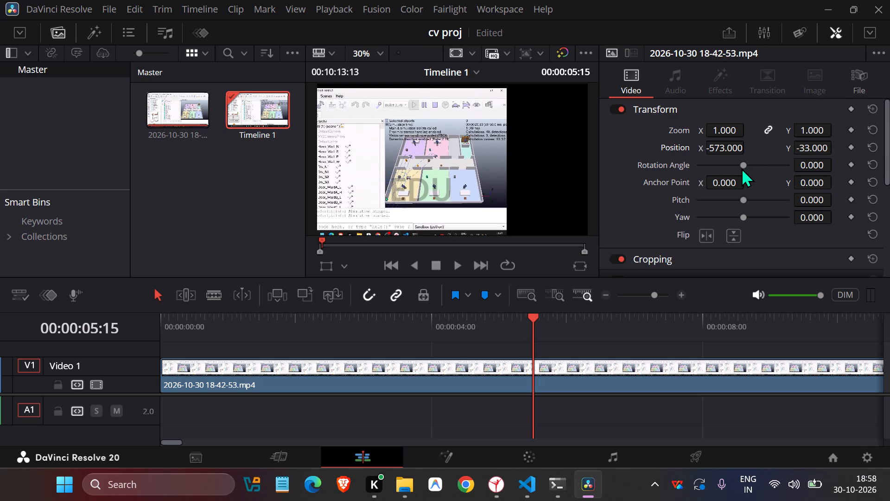
# Enlarge the video clip's picture to a Zoom of about 1.48 and shift Position X to about -796.
pyautogui.moveTo(733, 125); pyautogui.dragTo(756, 130)
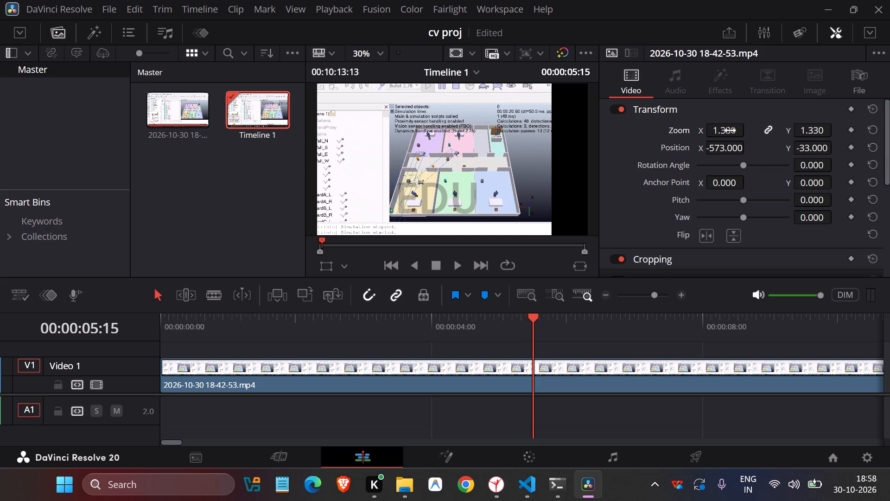
pyautogui.moveTo(732, 152); pyautogui.dragTo(645, 170)
pyautogui.click(825, 146)
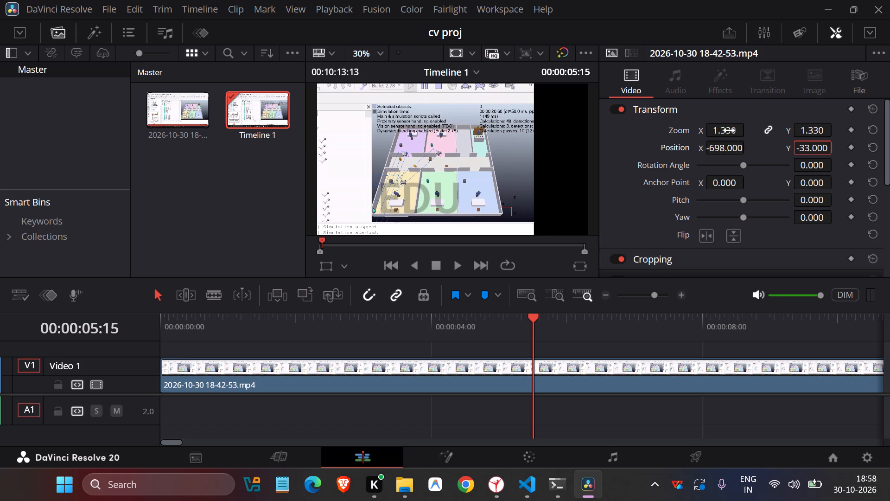
pyautogui.moveTo(729, 130); pyautogui.dragTo(763, 133)
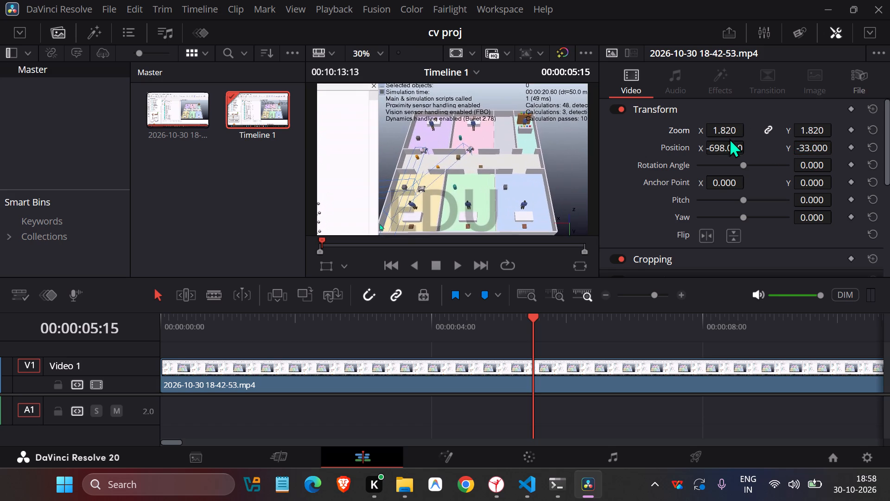
pyautogui.moveTo(737, 131); pyautogui.dragTo(713, 138)
pyautogui.moveTo(733, 148); pyautogui.dragTo(683, 166)
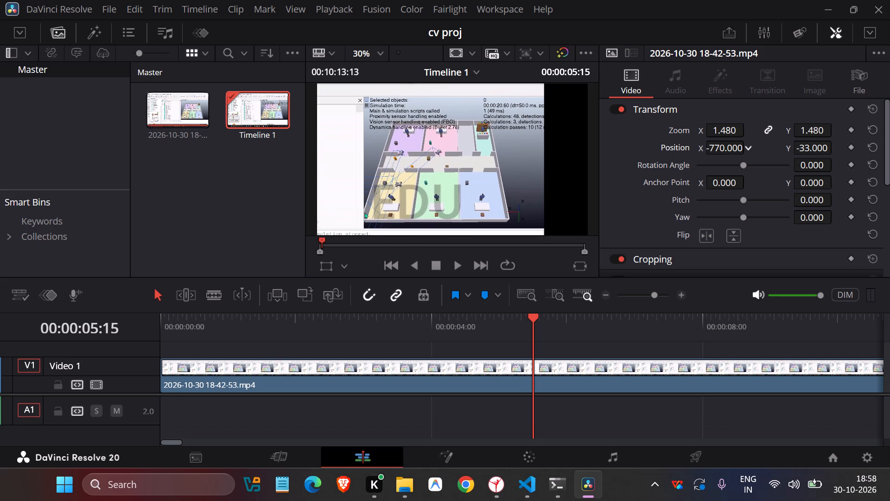
pyautogui.moveTo(683, 166); pyautogui.dragTo(665, 169)
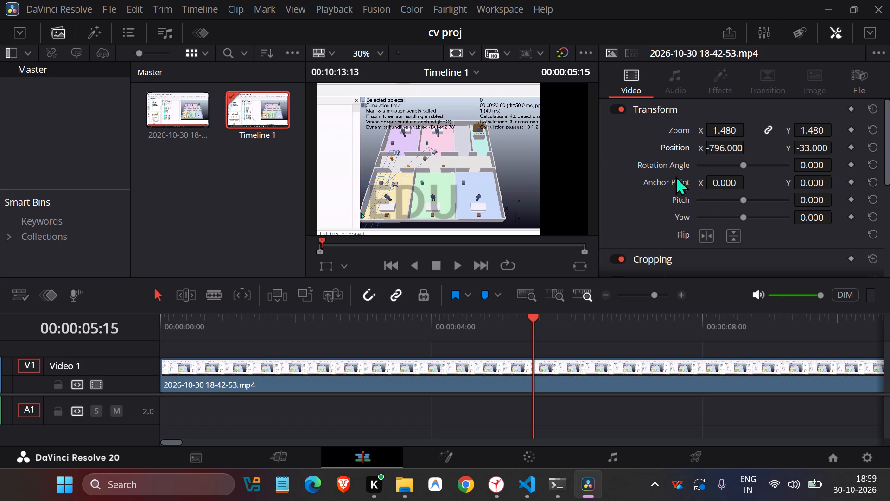
# Look through the clip's remaining video settings, including the Retime and Scaling options.
pyautogui.scroll(-1, 676, 188)
pyautogui.scroll(-1, 727, 207)
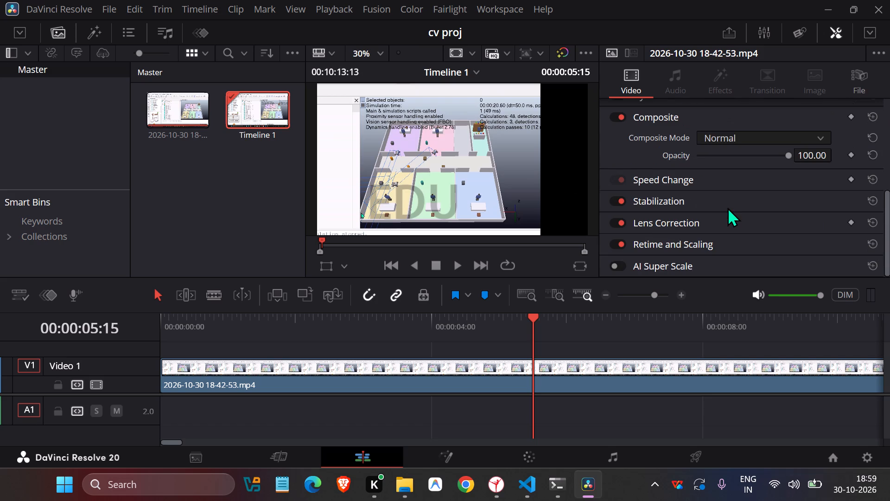
pyautogui.scroll(3, 723, 215)
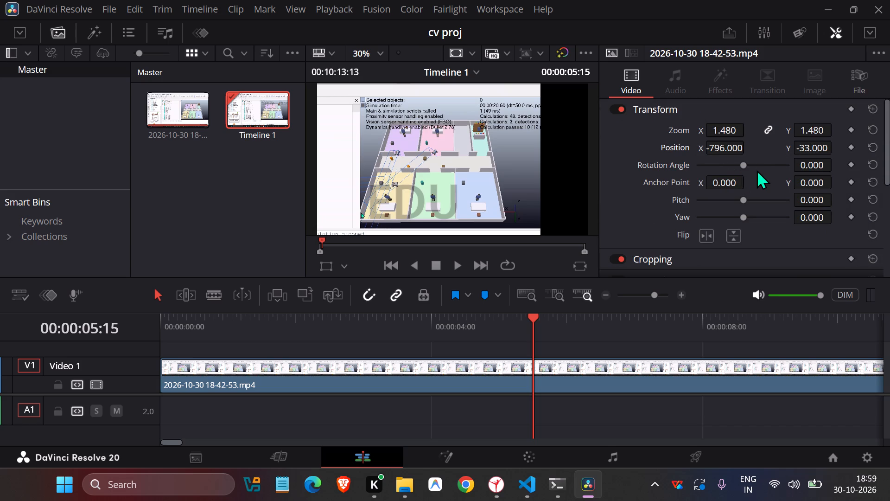
pyautogui.click(744, 158)
pyautogui.scroll(-2, 715, 187)
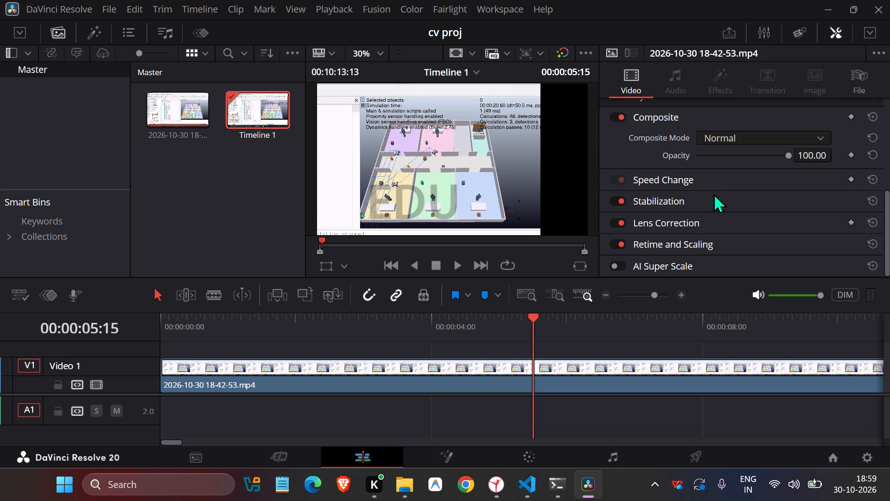
pyautogui.scroll(-1, 711, 202)
pyautogui.click(681, 236)
pyautogui.scroll(-1, 681, 236)
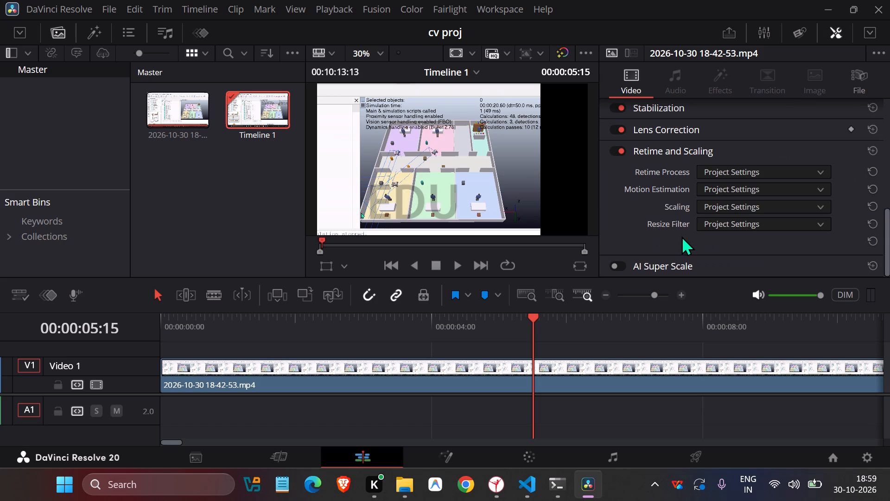
# Crop the bottom of the video clip's picture by about 255.6.
pyautogui.scroll(2, 681, 236)
pyautogui.click(686, 216)
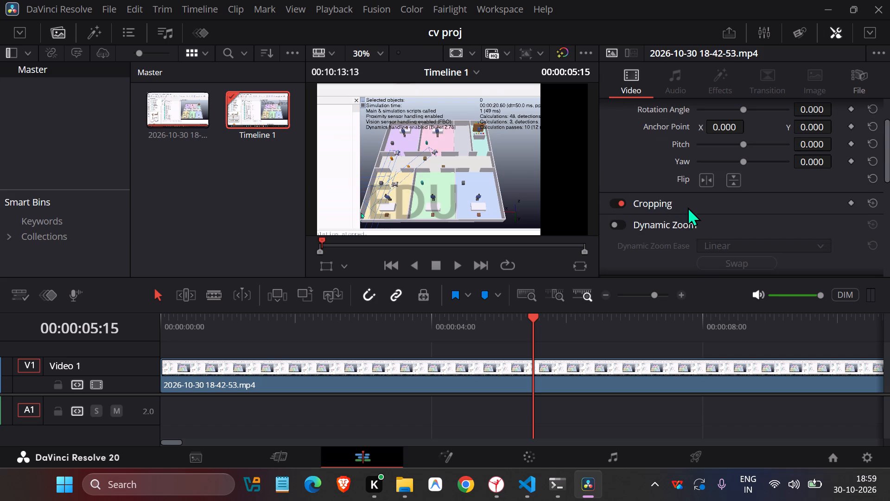
pyautogui.click(687, 203)
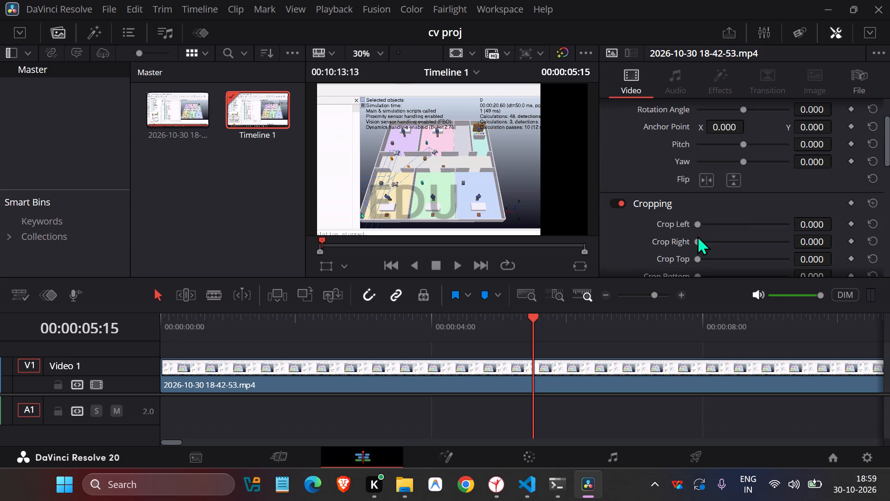
pyautogui.scroll(-1, 698, 247)
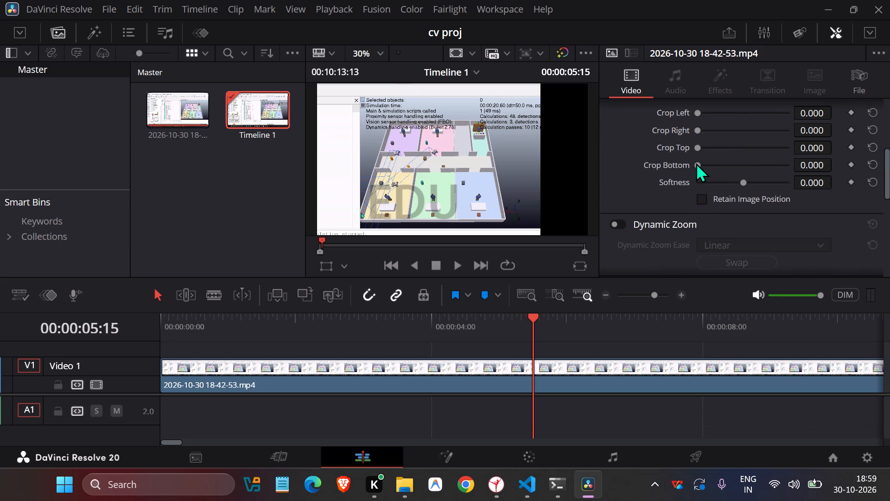
pyautogui.moveTo(695, 163); pyautogui.dragTo(725, 162)
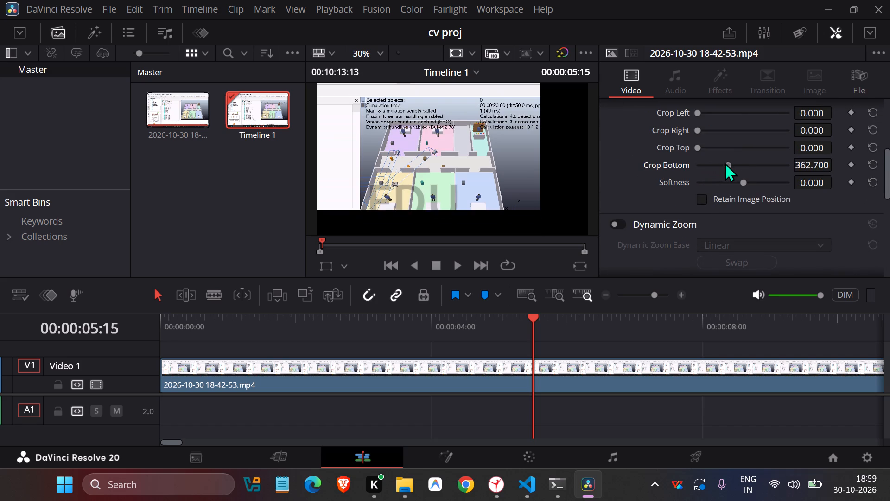
pyautogui.moveTo(725, 162); pyautogui.dragTo(717, 165)
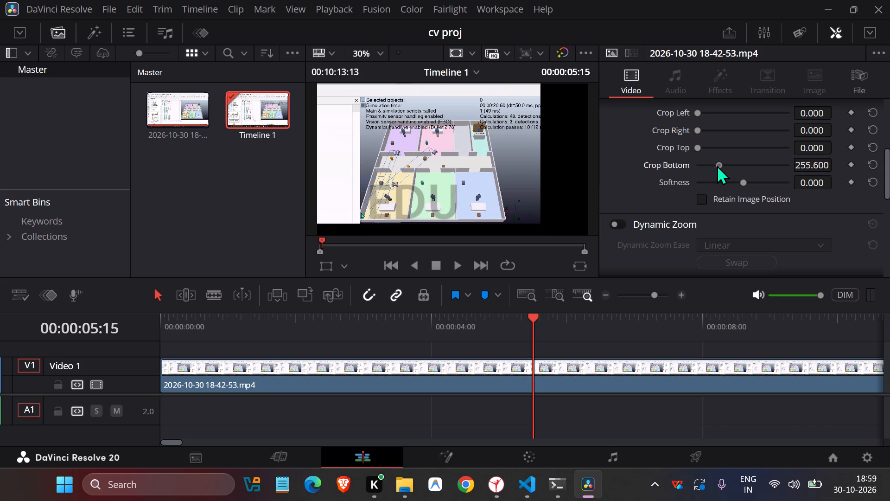
# Reduce the video clip's bottom crop to about 222.6 and crop its top by about 206.1.
pyautogui.moveTo(717, 165); pyautogui.dragTo(714, 166)
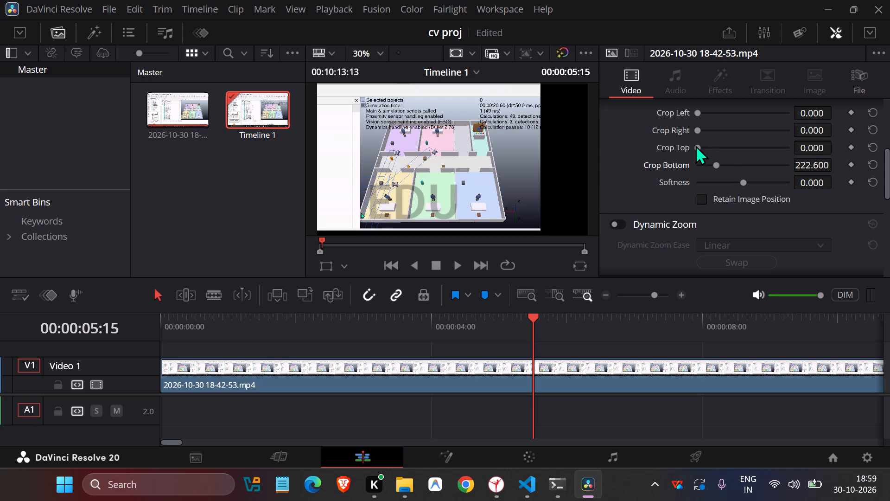
pyautogui.moveTo(695, 145); pyautogui.dragTo(709, 152)
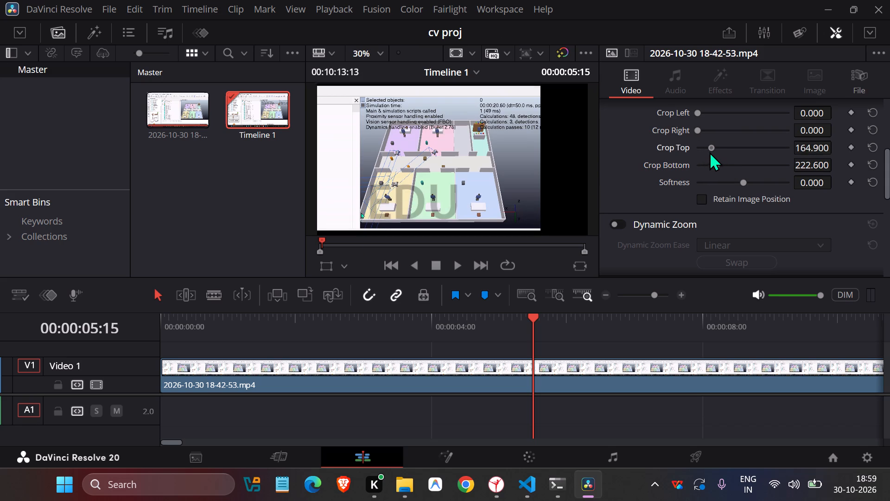
pyautogui.moveTo(709, 152); pyautogui.dragTo(712, 154)
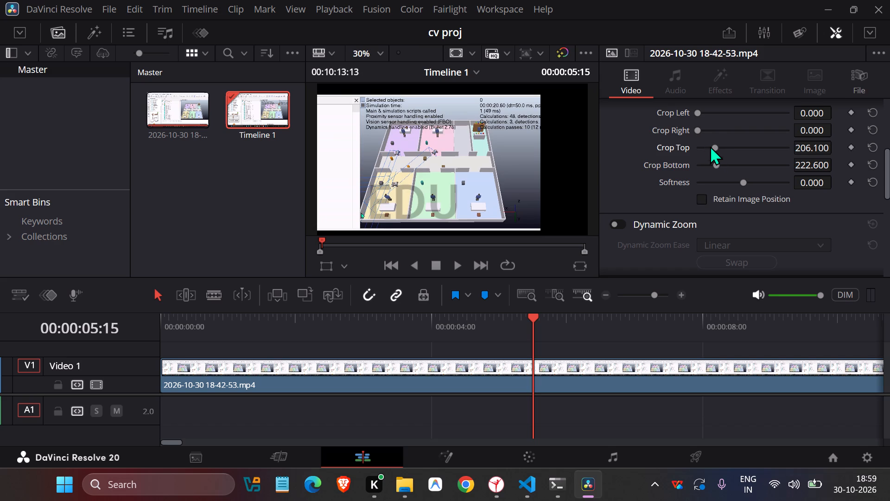
# Trim the clip's picture to the simulation scene with Crop Left about 1055.3, Crop Right about 131.9 and Crop Bottom about 239.1.
pyautogui.moveTo(696, 127); pyautogui.dragTo(703, 129)
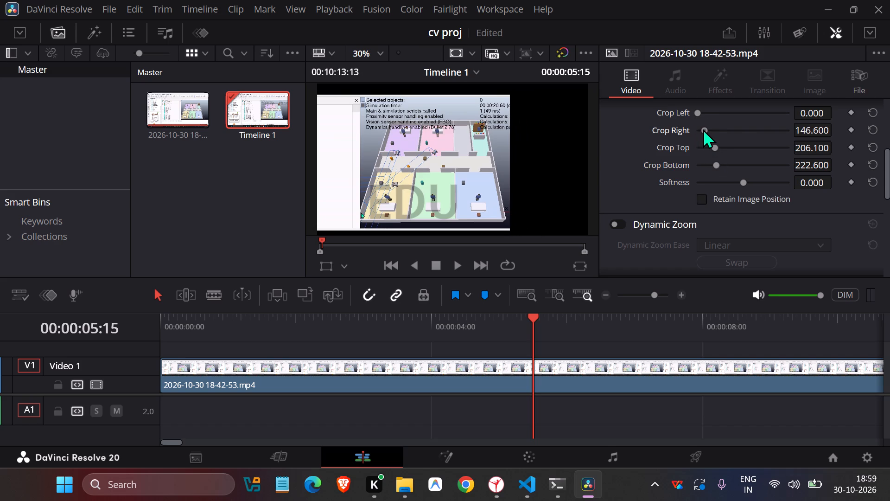
pyautogui.moveTo(703, 129); pyautogui.dragTo(697, 134)
pyautogui.moveTo(696, 109); pyautogui.dragTo(703, 112)
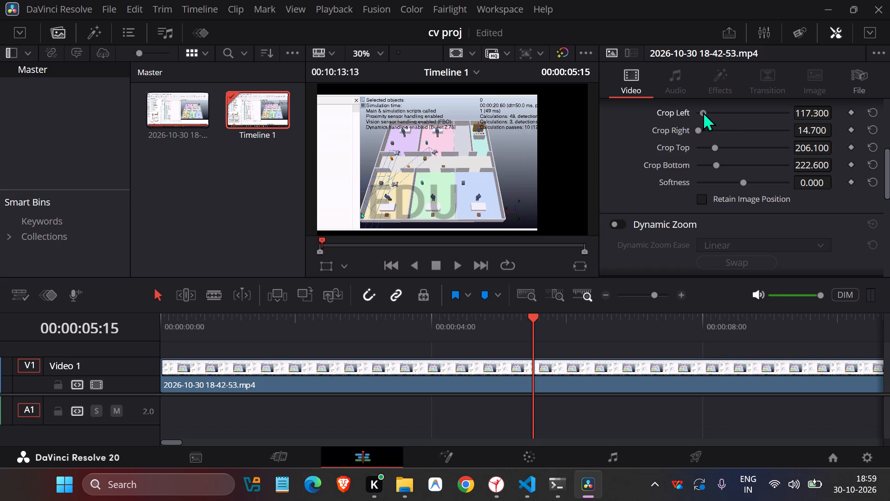
pyautogui.moveTo(703, 112); pyautogui.dragTo(738, 118)
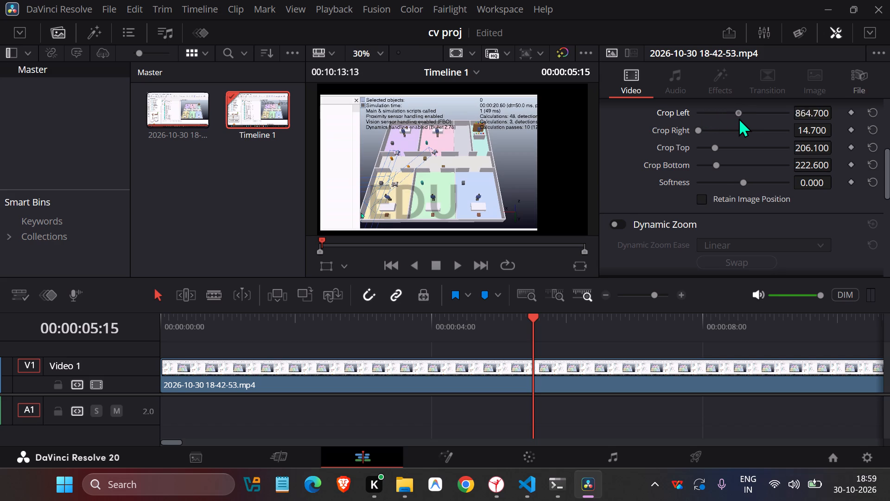
pyautogui.moveTo(738, 118); pyautogui.dragTo(747, 119)
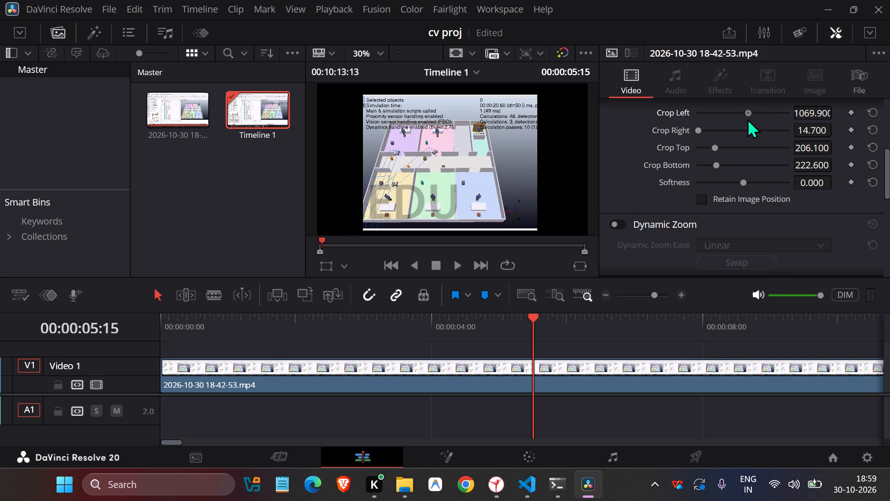
pyautogui.moveTo(747, 119); pyautogui.dragTo(747, 120)
pyautogui.click(750, 111)
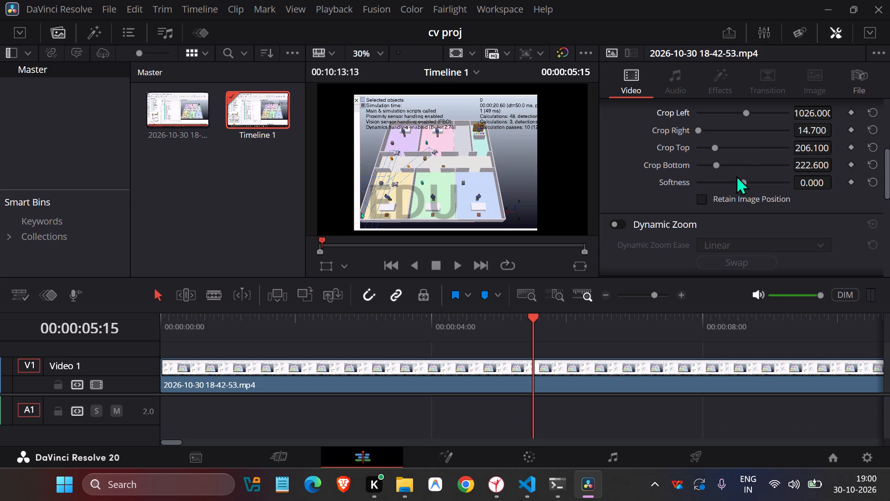
pyautogui.click(715, 161)
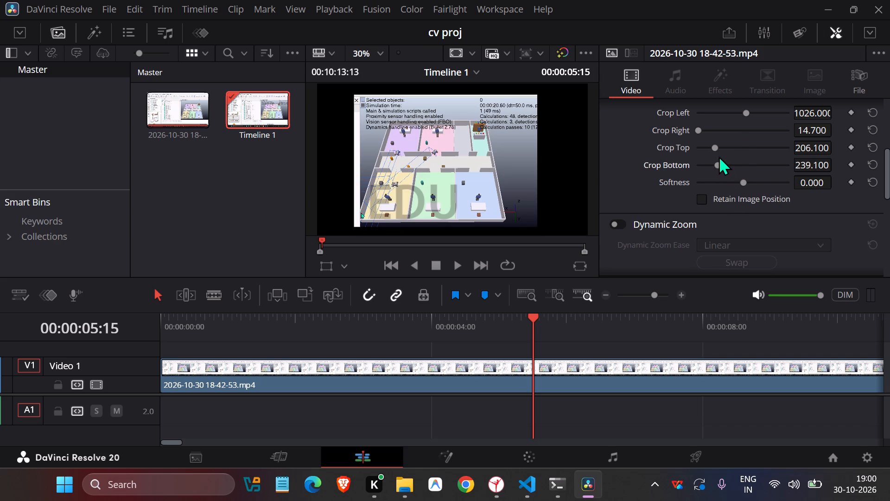
pyautogui.click(747, 114)
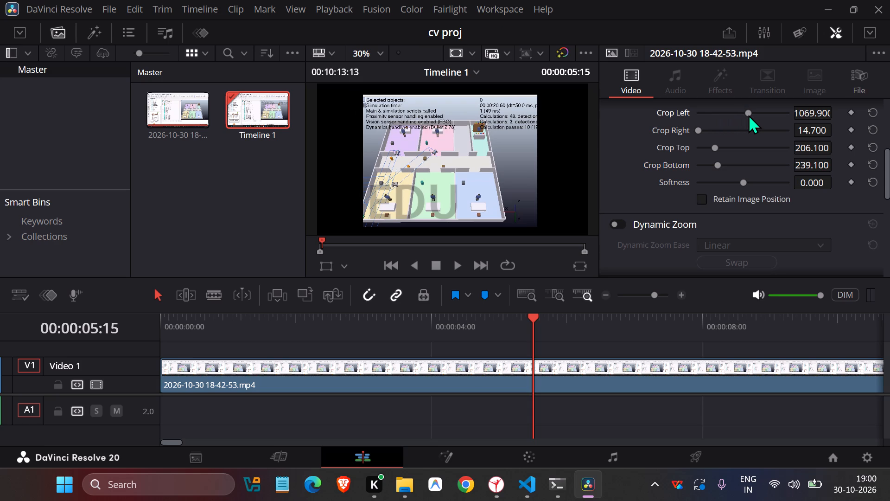
pyautogui.click(746, 111)
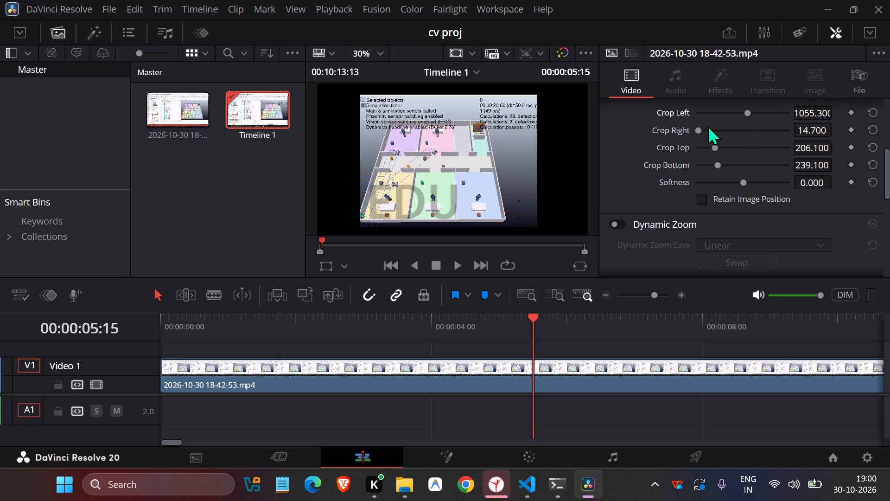
pyautogui.moveTo(698, 128); pyautogui.dragTo(703, 127)
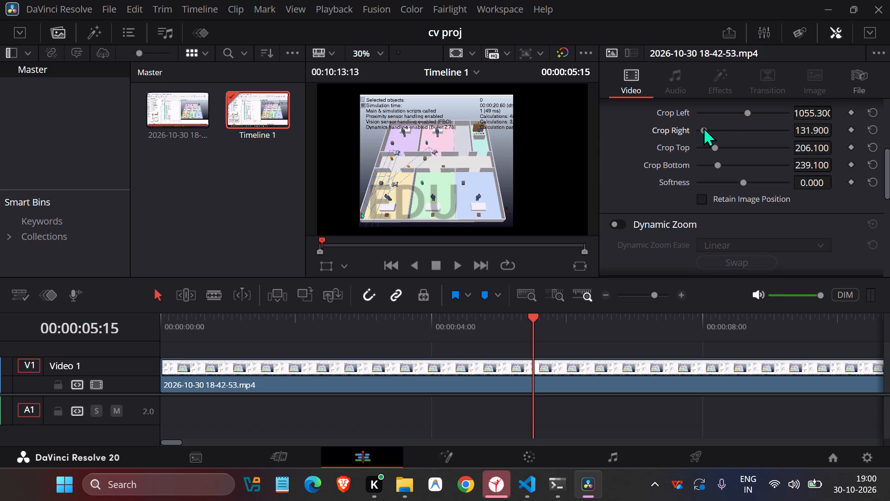
pyautogui.moveTo(703, 127); pyautogui.dragTo(703, 126)
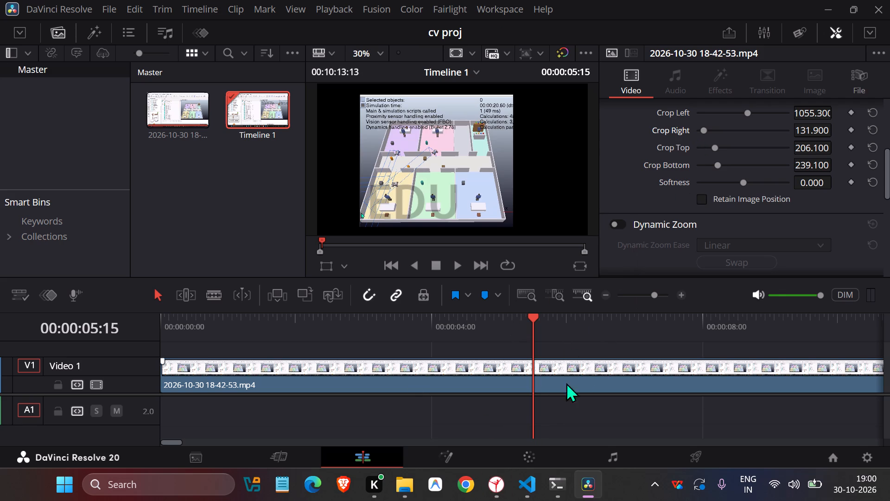
# Enlarge the preview and play the cropped clip from the start of the timeline to check the framing.
pyautogui.scroll(5, 704, 226)
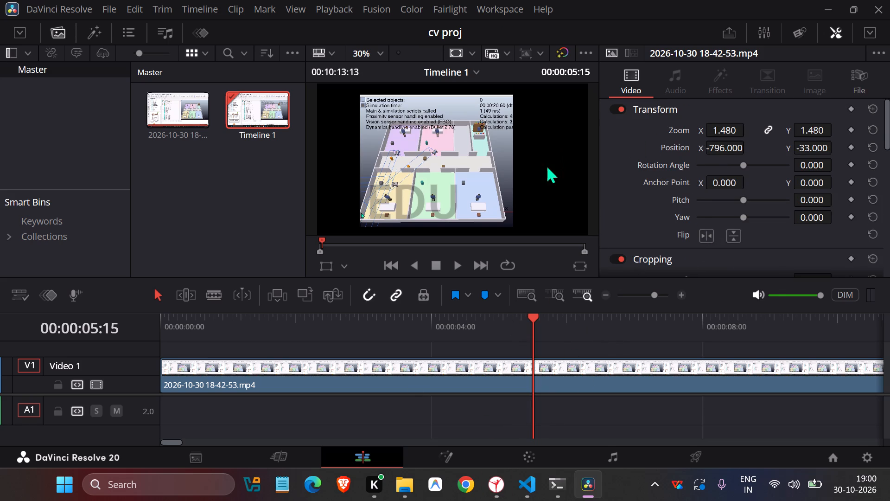
pyautogui.moveTo(544, 129); pyautogui.dragTo(551, 160)
pyautogui.scroll(-2, 461, 167)
pyautogui.scroll(6, 461, 167)
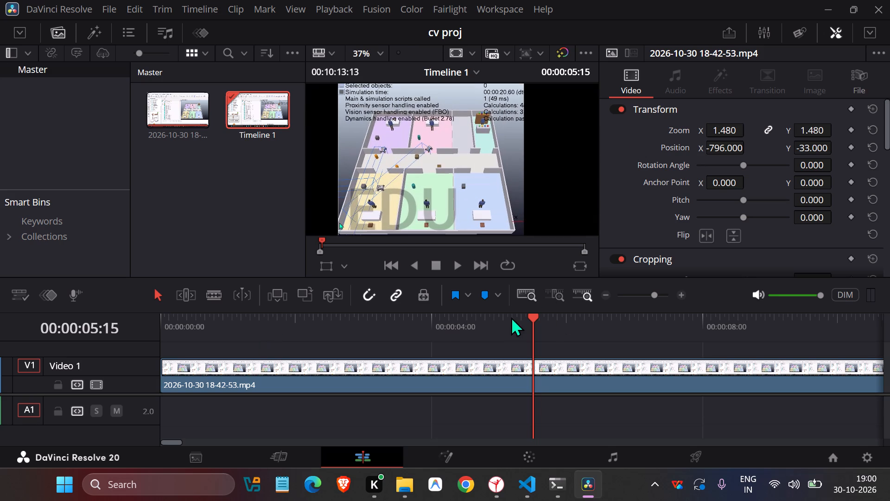
pyautogui.moveTo(531, 318); pyautogui.dragTo(182, 366)
pyautogui.click(451, 258)
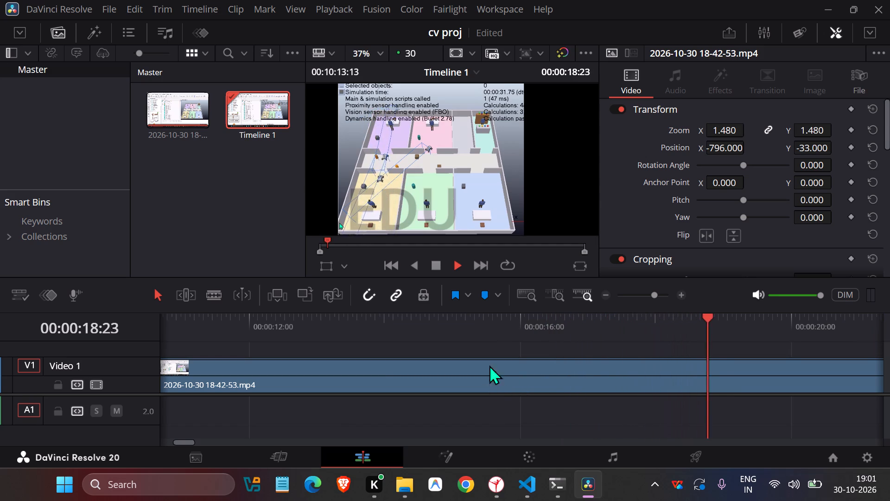
pyautogui.click(436, 264)
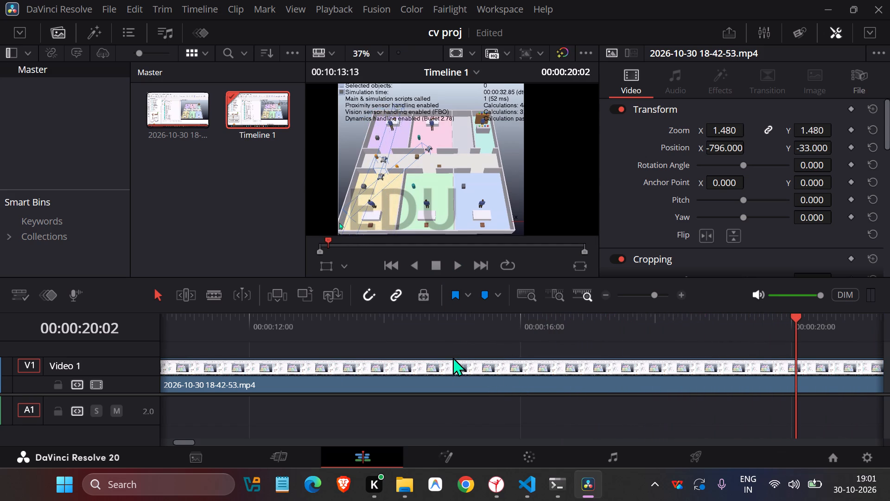
# Change the video clip's speed to slightly faster than normal, for a duration of 00:09:55:16.
pyautogui.rightClick(440, 379)
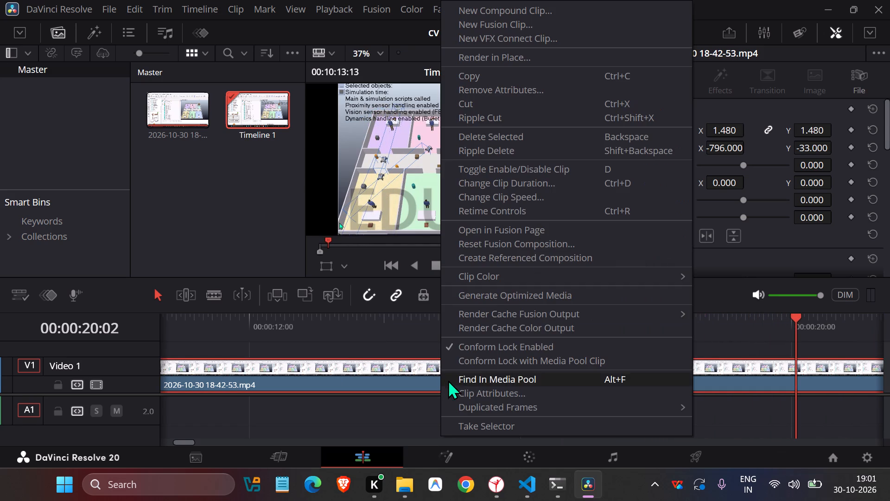
pyautogui.click(545, 195)
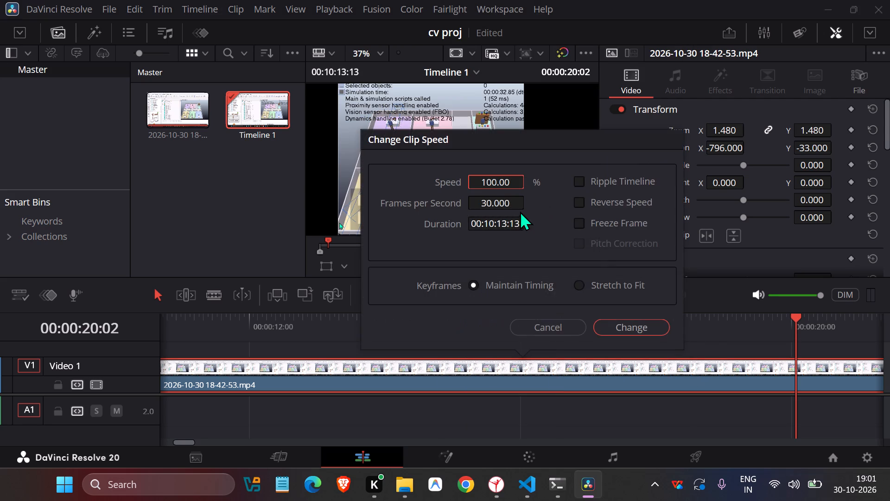
pyautogui.moveTo(519, 186); pyautogui.dragTo(520, 186)
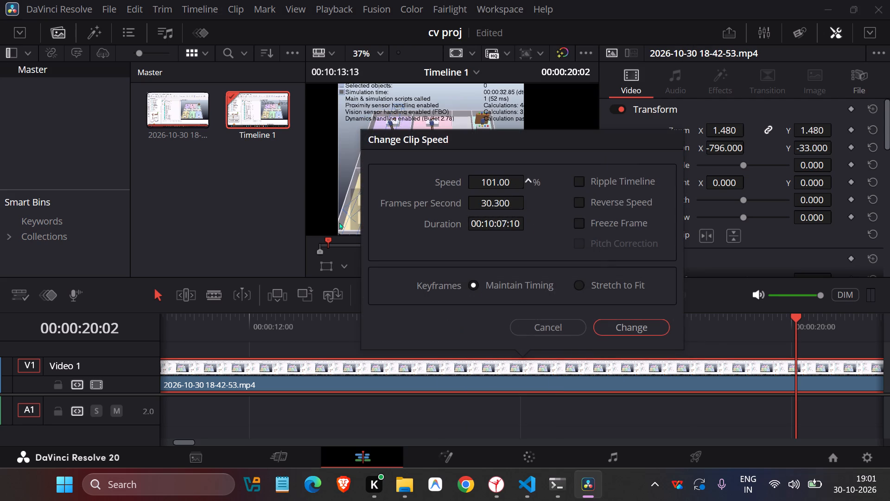
pyautogui.moveTo(520, 186); pyautogui.dragTo(578, 193)
pyautogui.moveTo(578, 193); pyautogui.dragTo(598, 192)
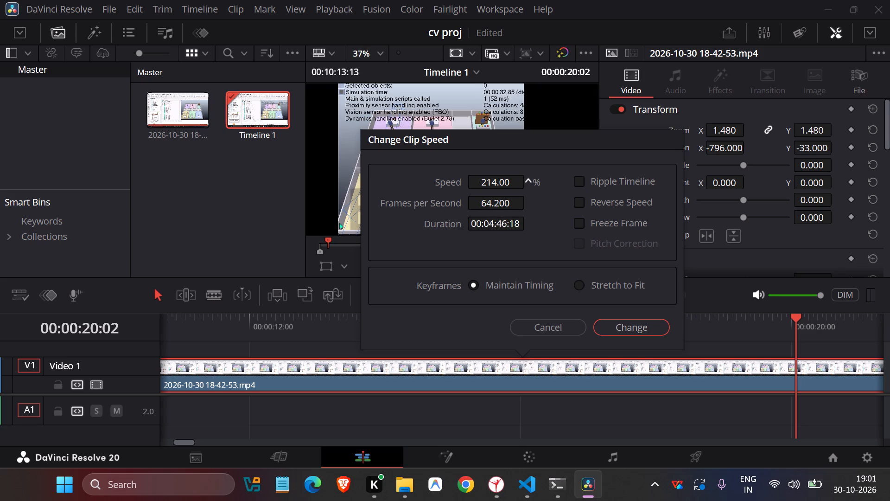
pyautogui.moveTo(598, 192); pyautogui.dragTo(557, 201)
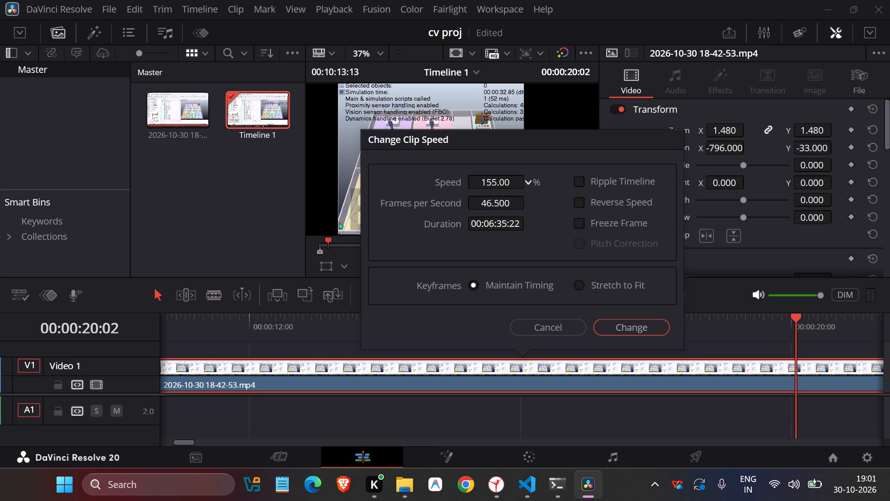
pyautogui.moveTo(557, 201); pyautogui.dragTo(523, 209)
pyautogui.moveTo(523, 209); pyautogui.dragTo(521, 212)
pyautogui.click(627, 321)
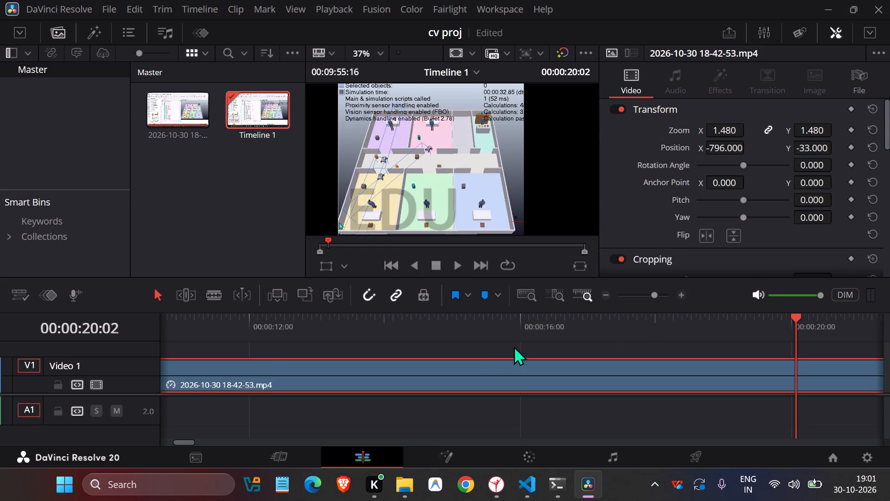
# Play the retimed clip from the start of the timeline and bring its full length into view.
pyautogui.moveTo(792, 318); pyautogui.dragTo(0, 325)
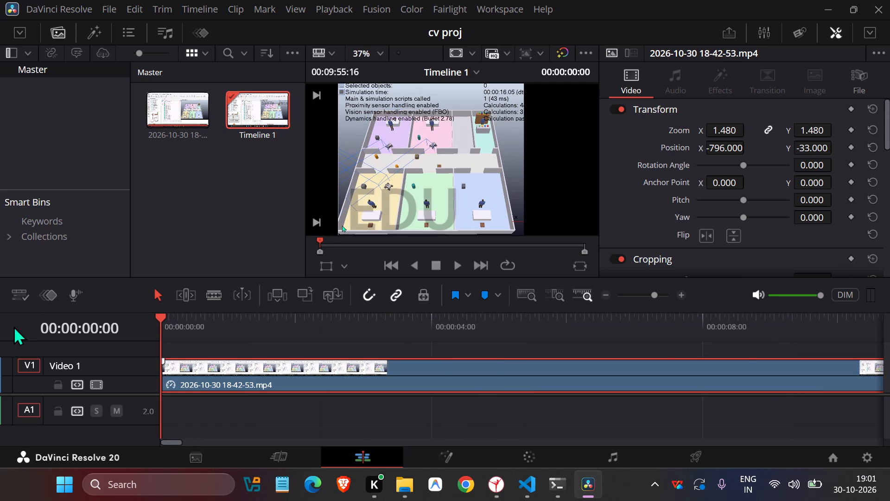
pyautogui.click(453, 263)
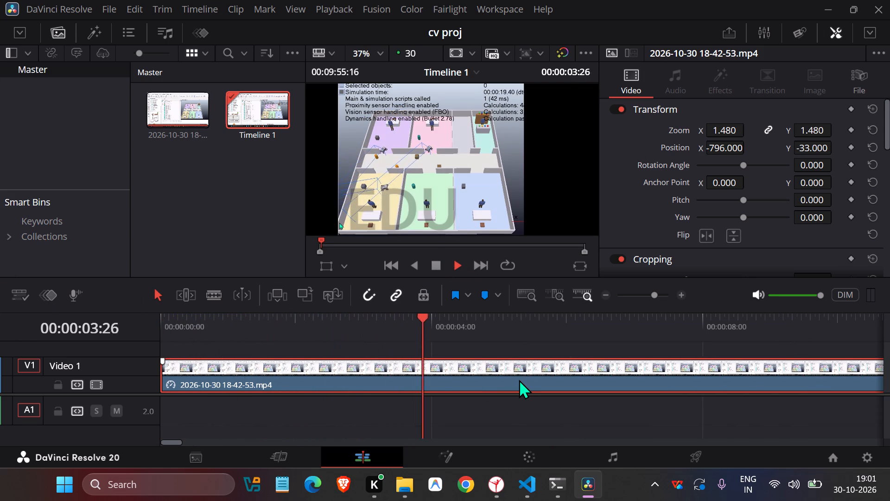
pyautogui.hotkey('ctrl', '-')
pyautogui.hotkey('ctrl', '-')
pyautogui.hotkey('ctrl', '-')
pyautogui.hotkey('ctrl', '-')
pyautogui.hotkey('ctrl', '-')
pyautogui.hotkey('ctrl', '-')
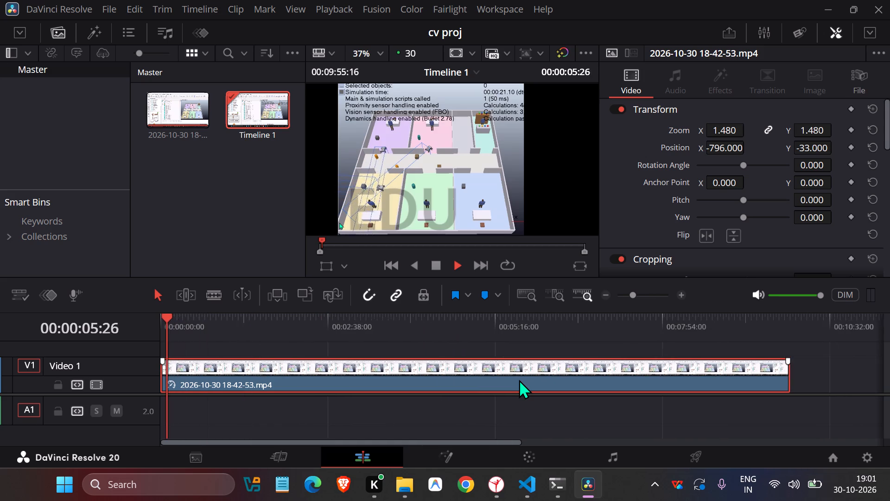
pyautogui.hotkey('ctrl', '-')
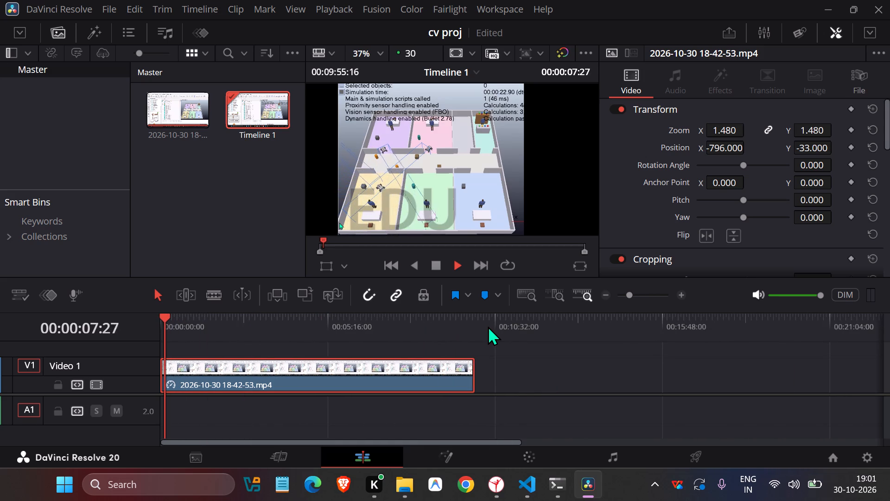
pyautogui.hotkey('ctrl', '=')
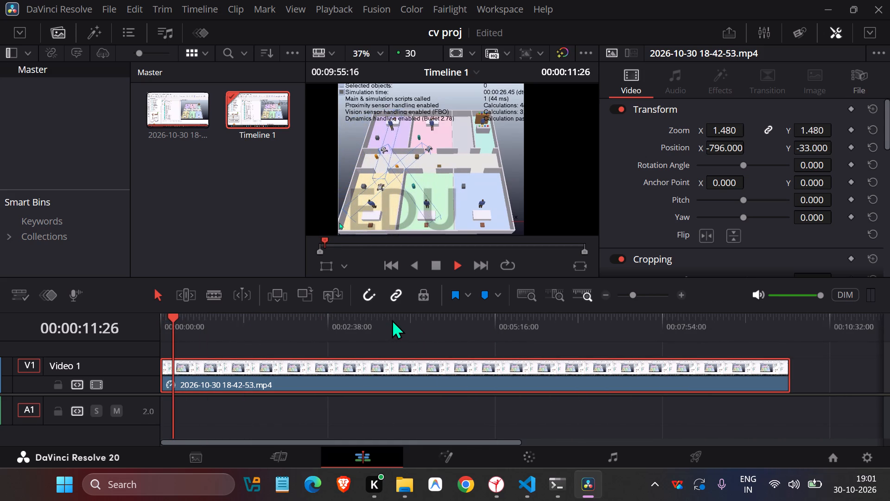
# Split the clip at 00:01:10:07 and about 00:01:14:25, and delete the stray settings-window section between the cuts, closing the gap.
pyautogui.moveTo(177, 316); pyautogui.dragTo(177, 316)
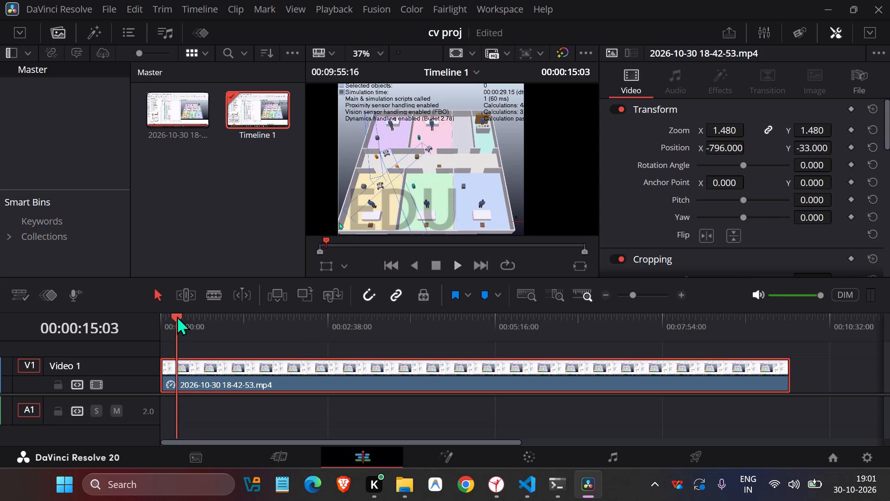
pyautogui.moveTo(177, 316); pyautogui.dragTo(254, 328)
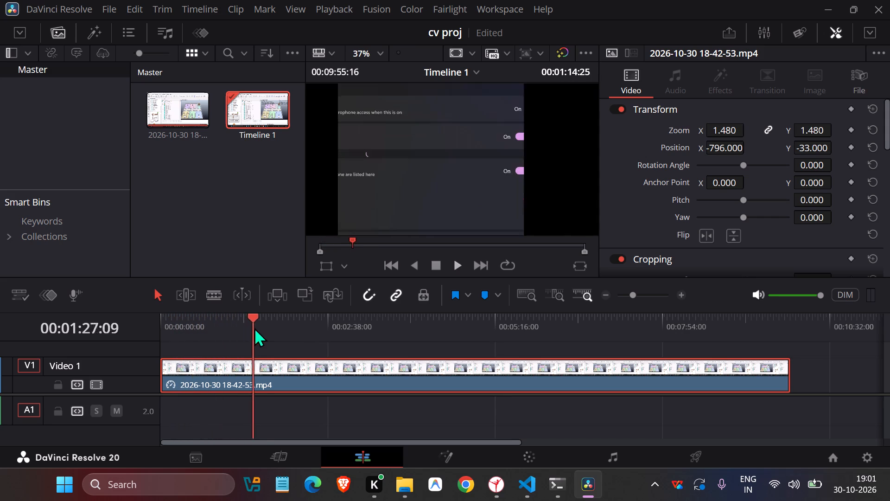
pyautogui.moveTo(254, 328); pyautogui.dragTo(242, 329)
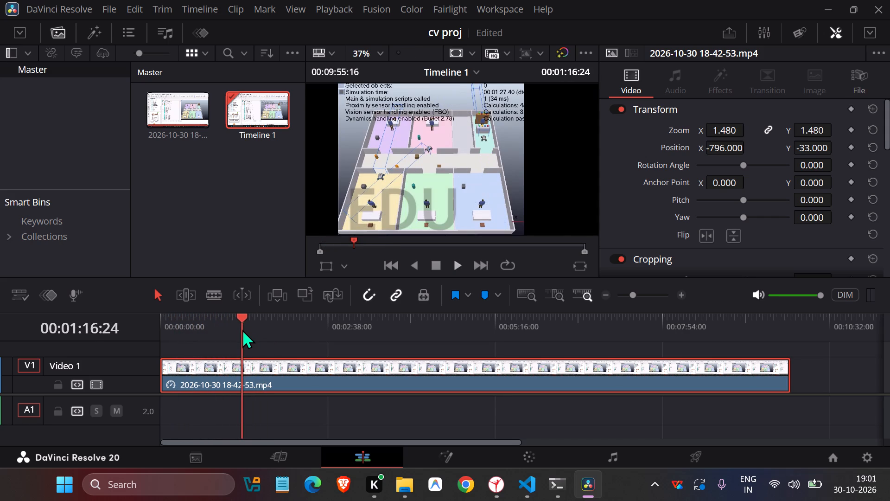
pyautogui.moveTo(242, 329); pyautogui.dragTo(231, 332)
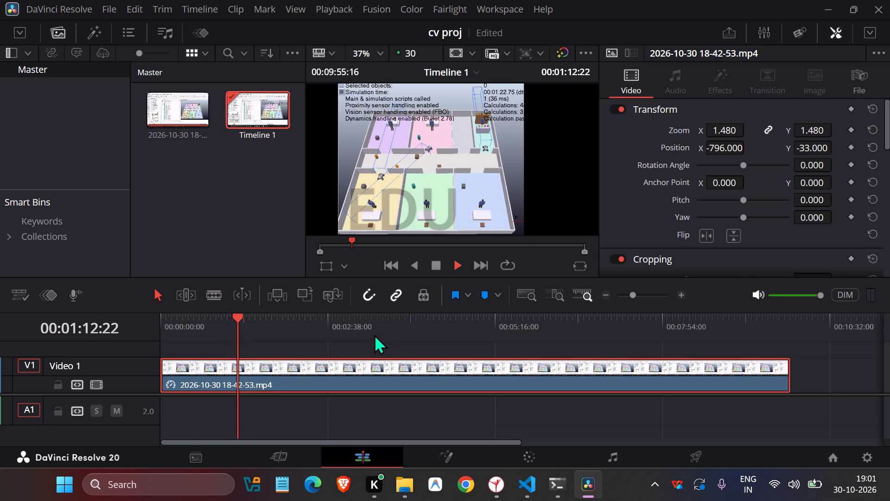
pyautogui.click(438, 264)
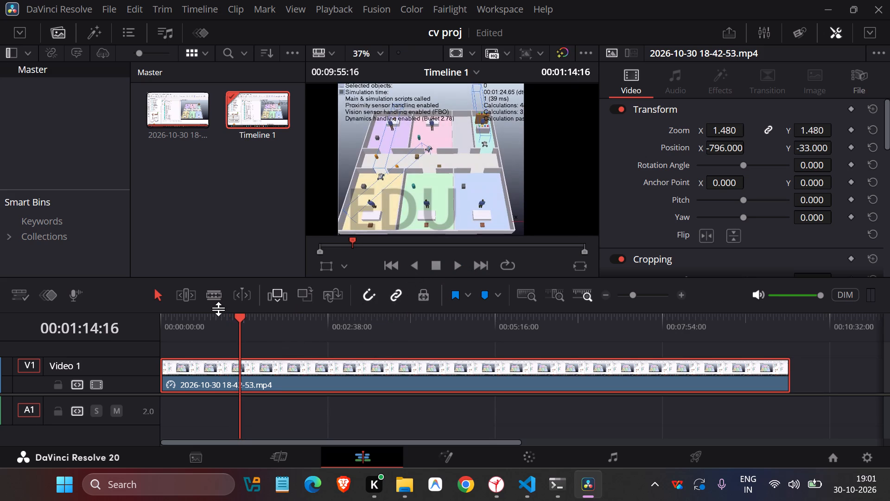
pyautogui.moveTo(241, 316); pyautogui.dragTo(236, 318)
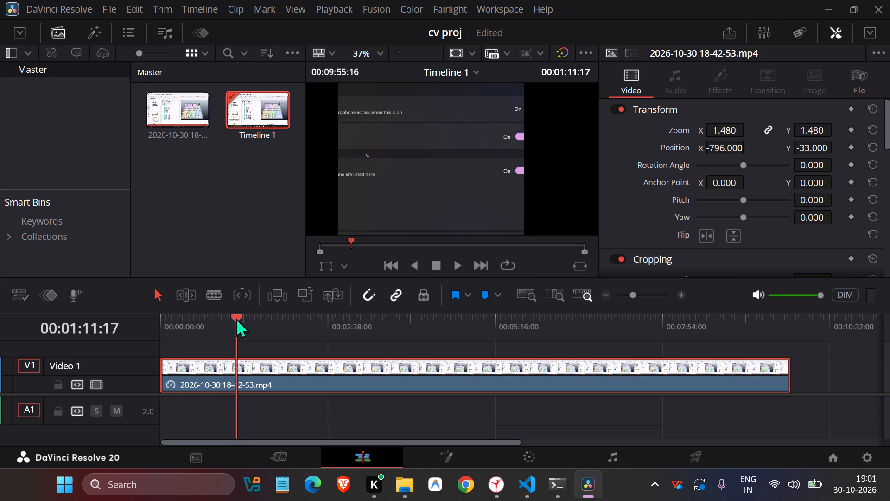
pyautogui.moveTo(236, 318); pyautogui.dragTo(235, 318)
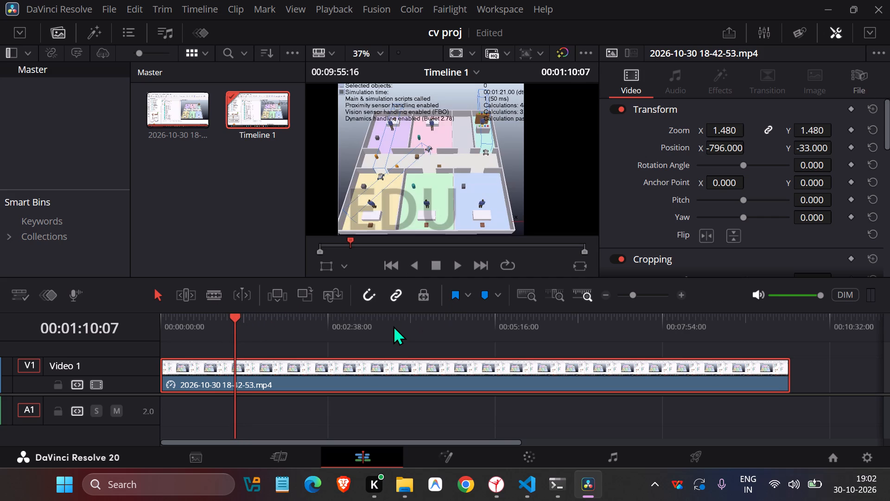
pyautogui.press('b')
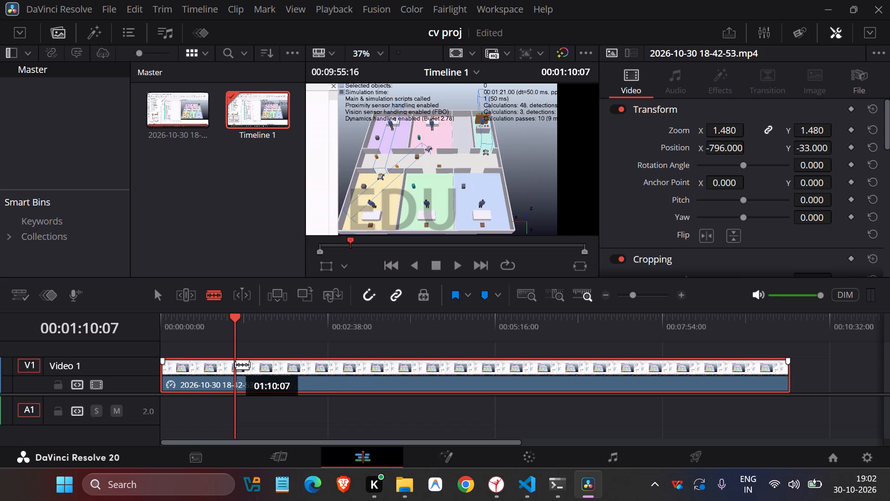
pyautogui.click(235, 364)
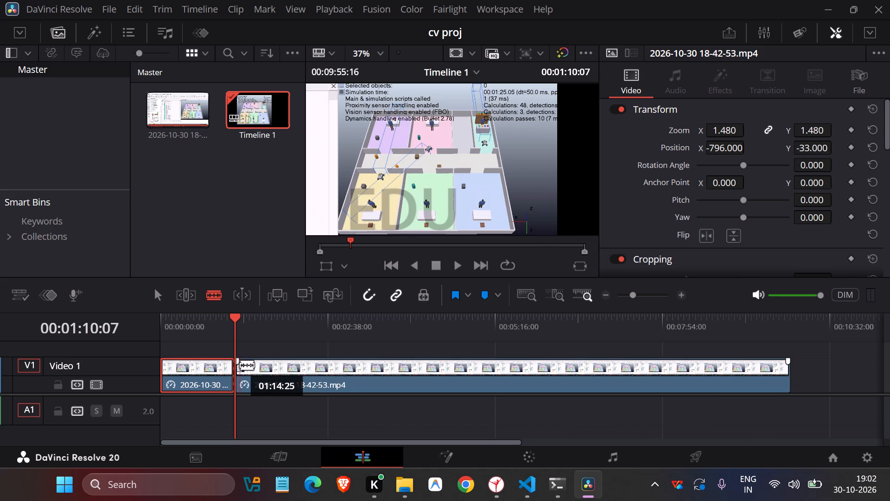
pyautogui.click(240, 365)
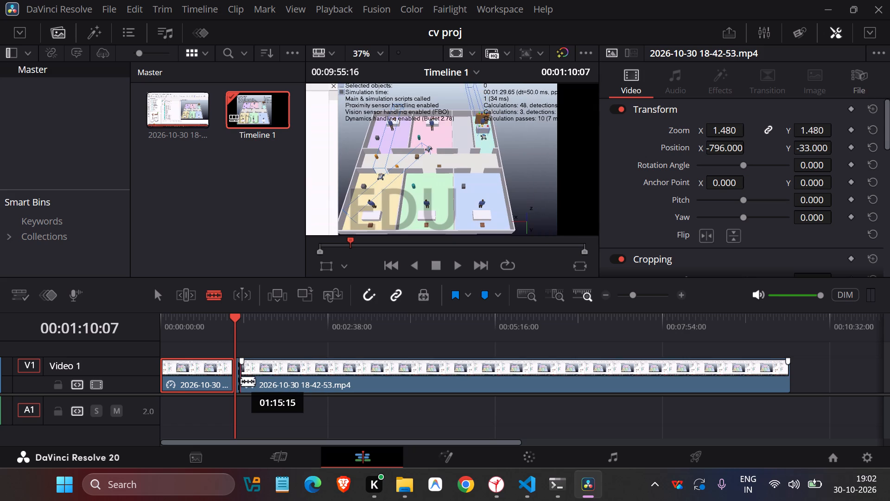
pyautogui.press('a')
pyautogui.click(247, 417)
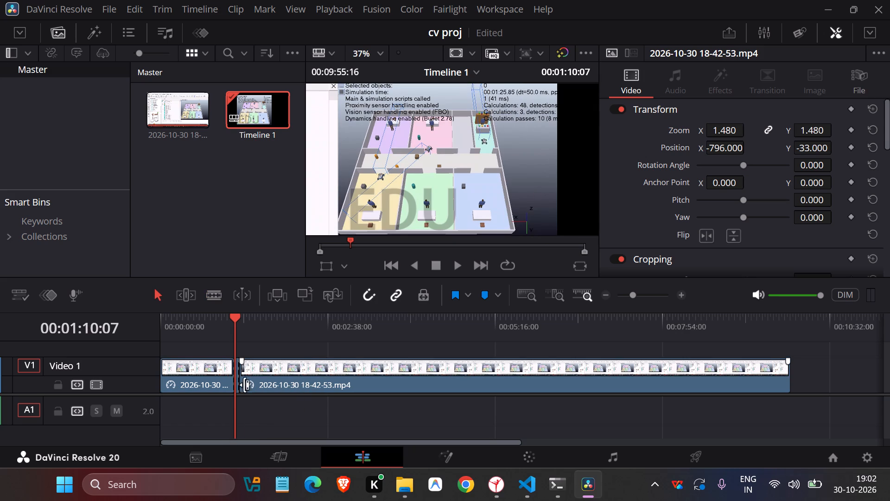
pyautogui.moveTo(233, 317); pyautogui.dragTo(219, 323)
pyautogui.click(236, 375)
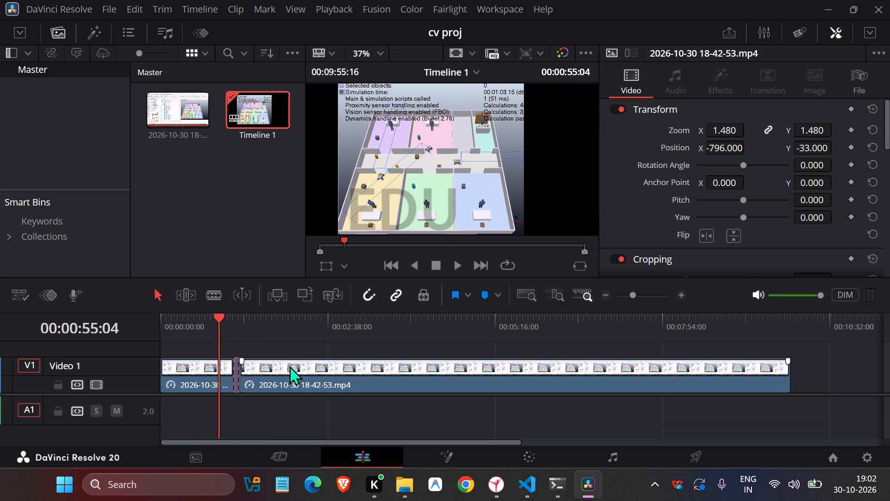
pyautogui.press('Delete')
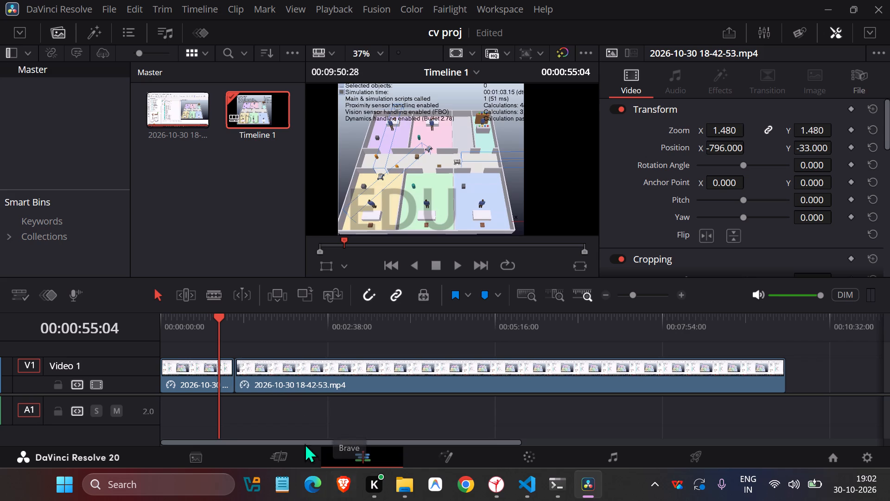
# Change the first clip's speed to roughly double, without rippling the timeline.
pyautogui.moveTo(216, 316); pyautogui.dragTo(146, 345)
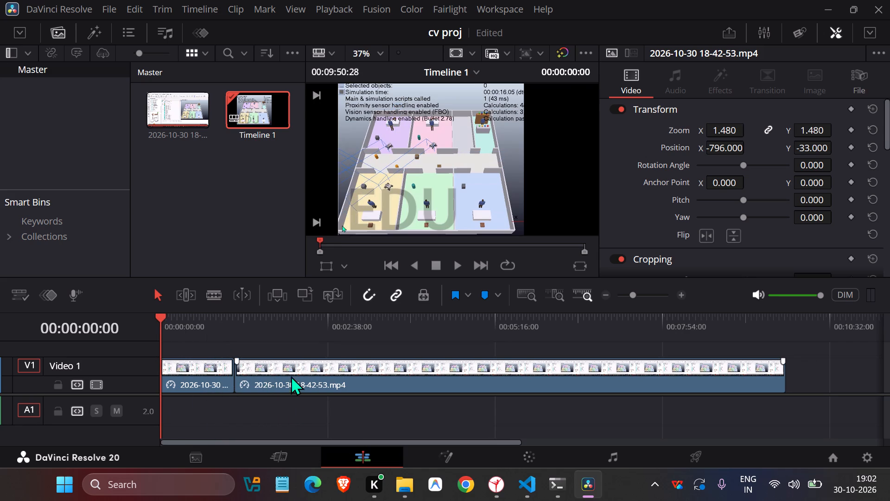
pyautogui.rightClick(205, 373)
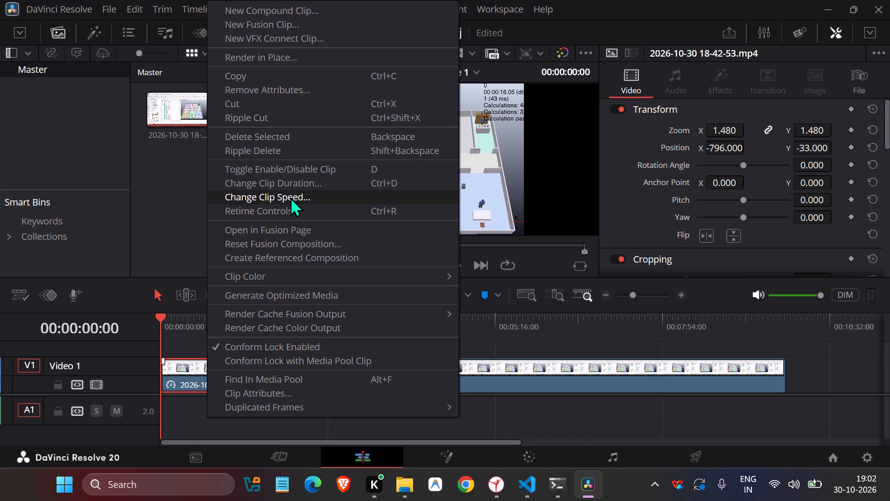
pyautogui.click(290, 194)
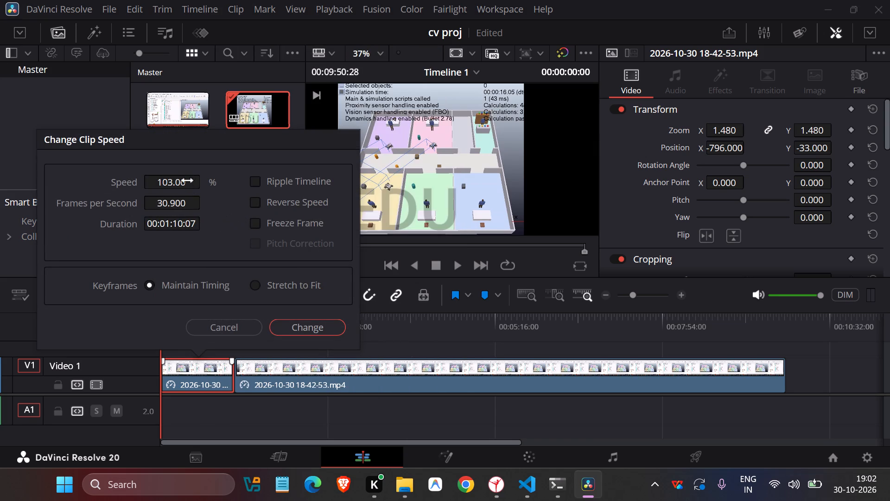
pyautogui.moveTo(188, 182); pyautogui.dragTo(266, 201)
pyautogui.click(300, 327)
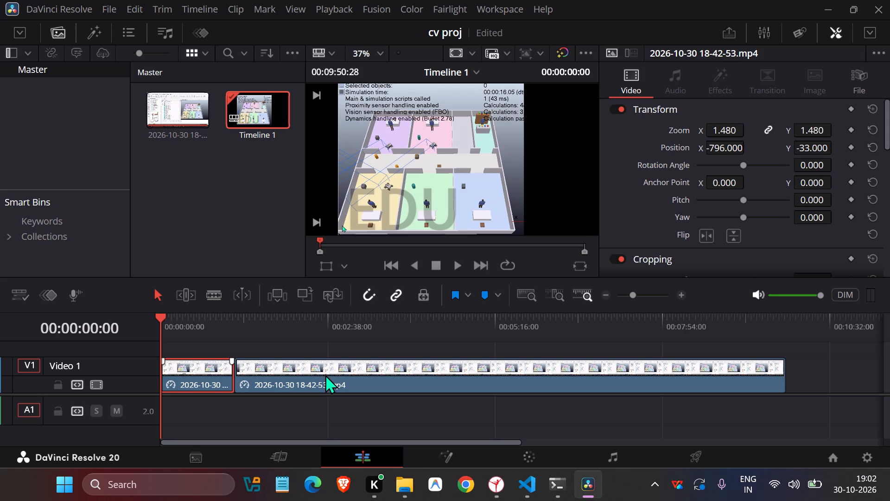
# Change the second clip's speed to about 207%, without rippling the timeline.
pyautogui.click(319, 371)
pyautogui.rightClick(319, 371)
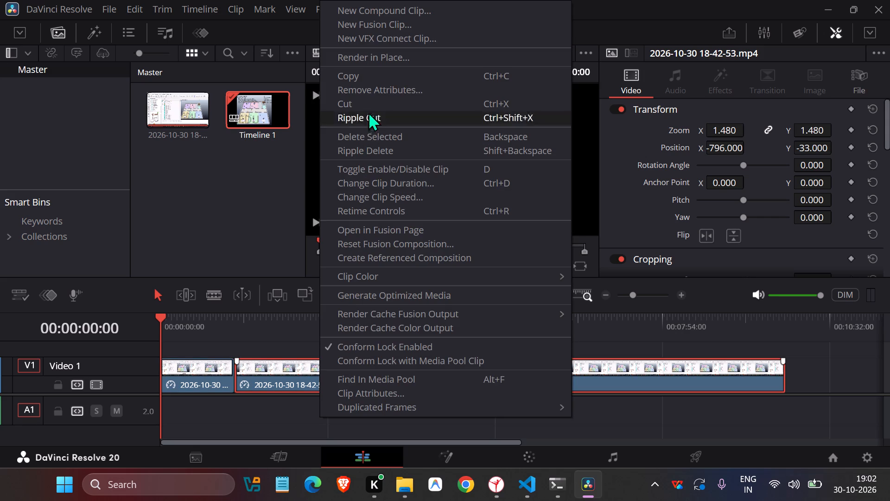
pyautogui.click(380, 194)
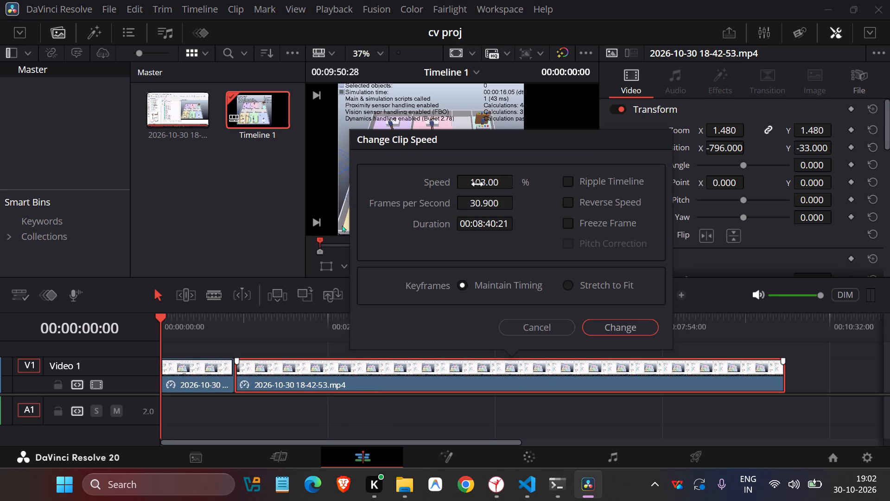
pyautogui.moveTo(485, 186); pyautogui.dragTo(557, 202)
pyautogui.moveTo(557, 202); pyautogui.dragTo(558, 202)
pyautogui.click(609, 324)
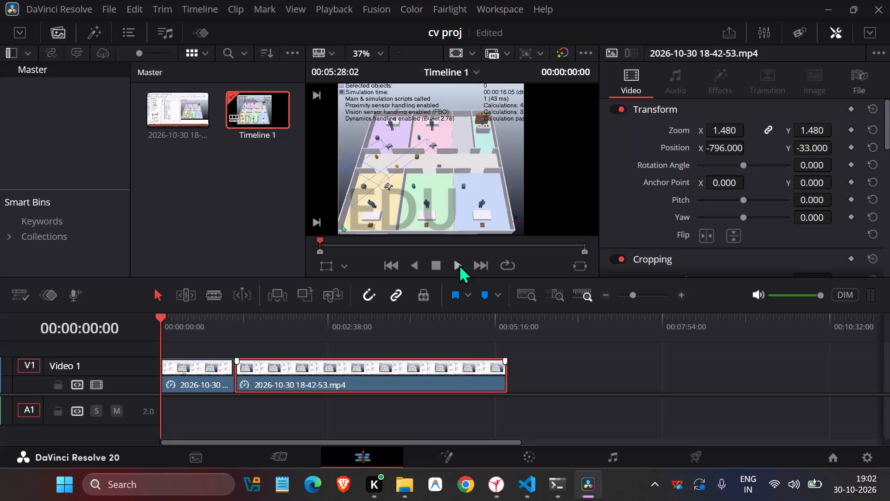
# Find where the simulation stops in the second clip, split it at about 00:03:56 and delete the remaining tail.
pyautogui.click(459, 264)
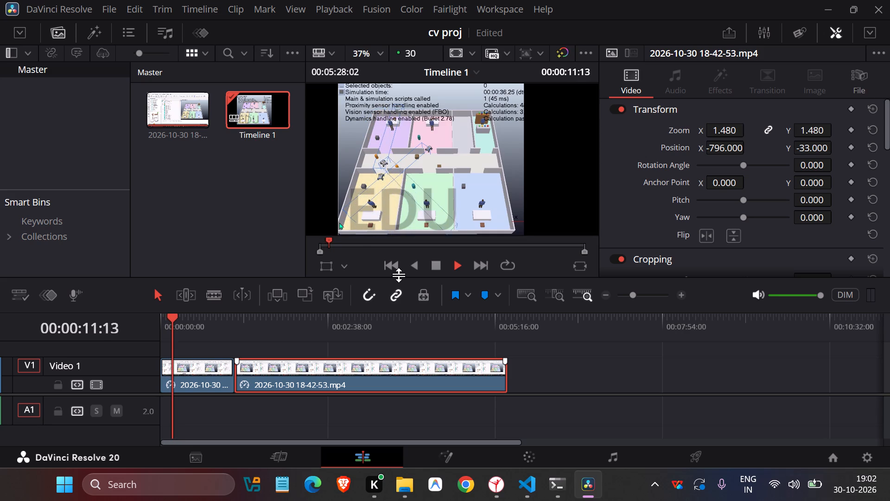
pyautogui.moveTo(177, 313); pyautogui.dragTo(267, 327)
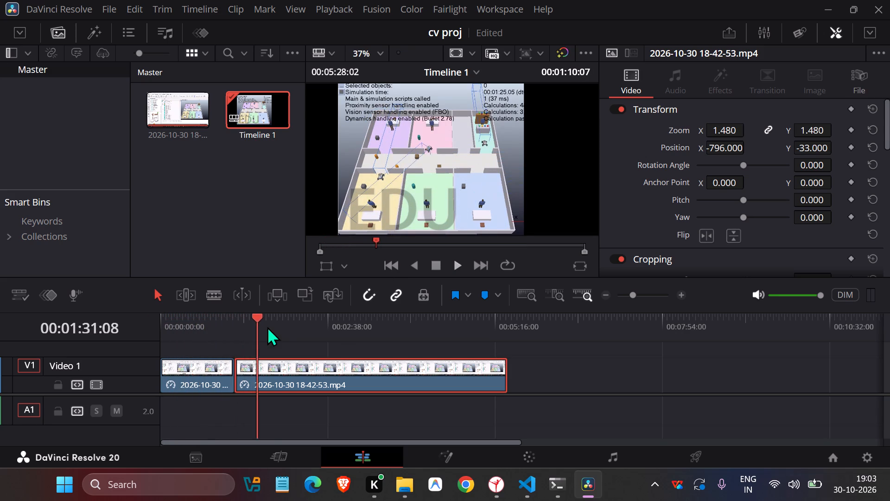
pyautogui.moveTo(267, 327); pyautogui.dragTo(327, 325)
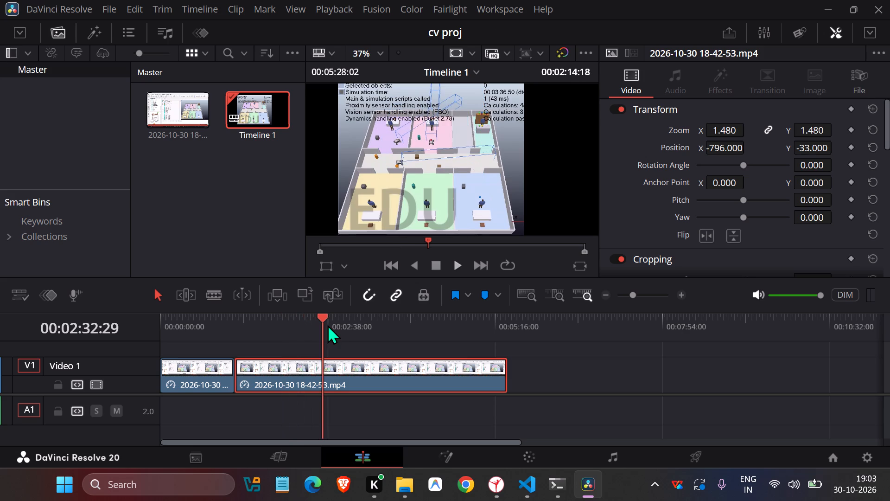
pyautogui.moveTo(327, 325); pyautogui.dragTo(360, 328)
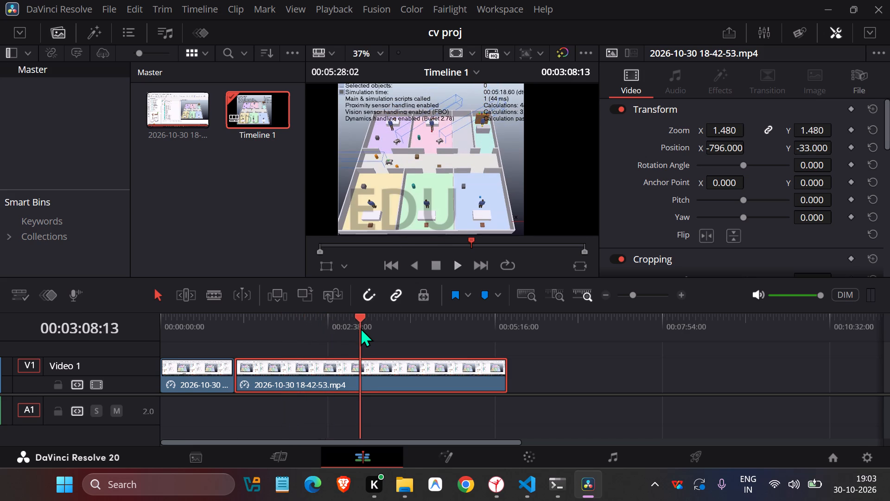
pyautogui.moveTo(360, 328); pyautogui.dragTo(387, 327)
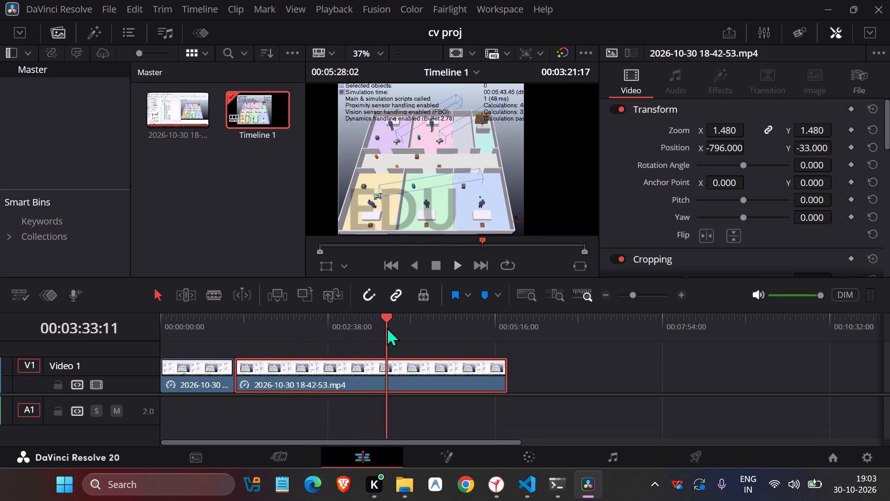
pyautogui.moveTo(387, 327); pyautogui.dragTo(406, 331)
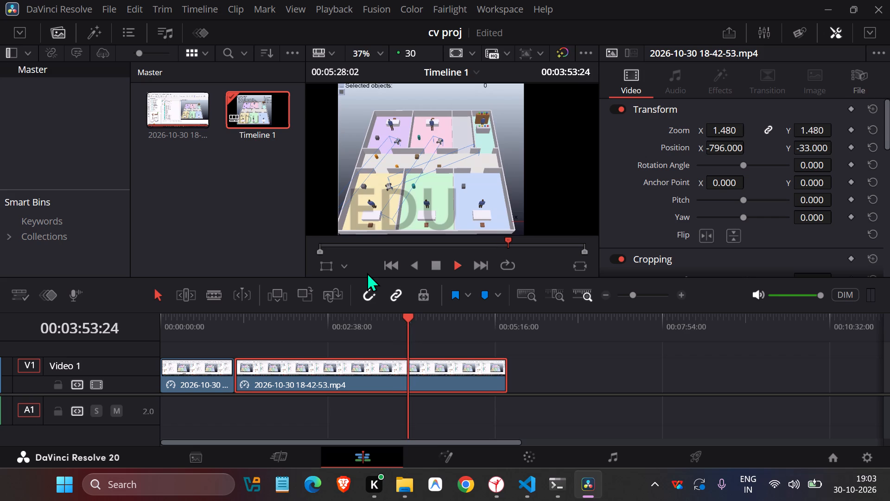
pyautogui.press('b')
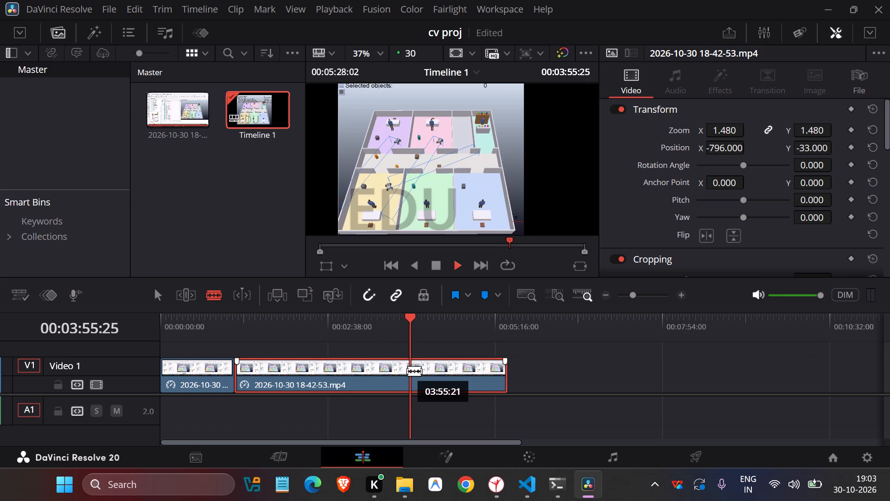
pyautogui.click(409, 371)
pyautogui.press('a')
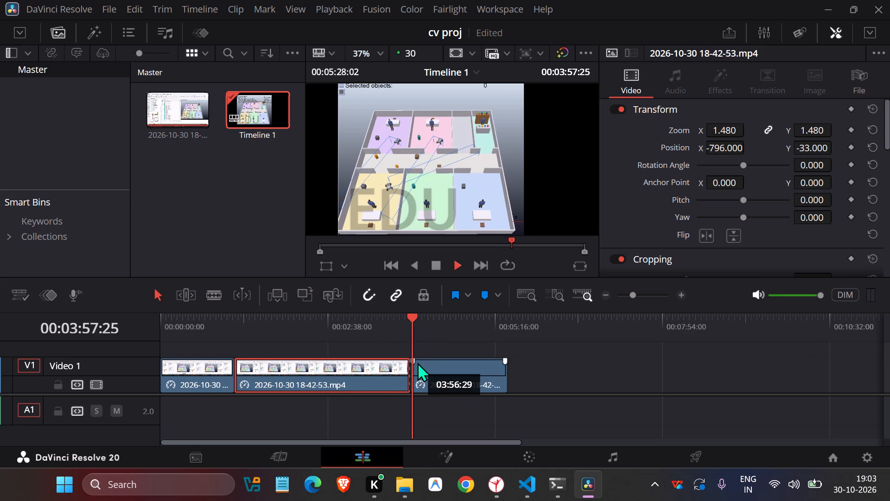
pyautogui.click(427, 375)
pyautogui.press('Delete')
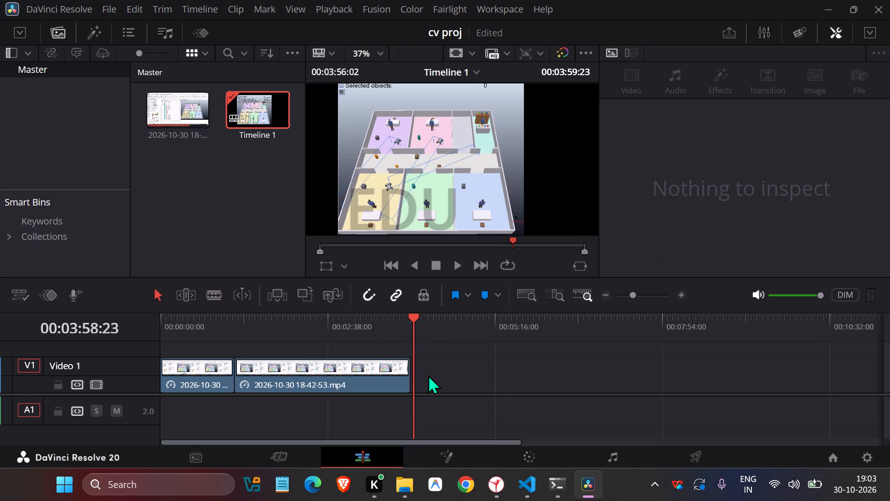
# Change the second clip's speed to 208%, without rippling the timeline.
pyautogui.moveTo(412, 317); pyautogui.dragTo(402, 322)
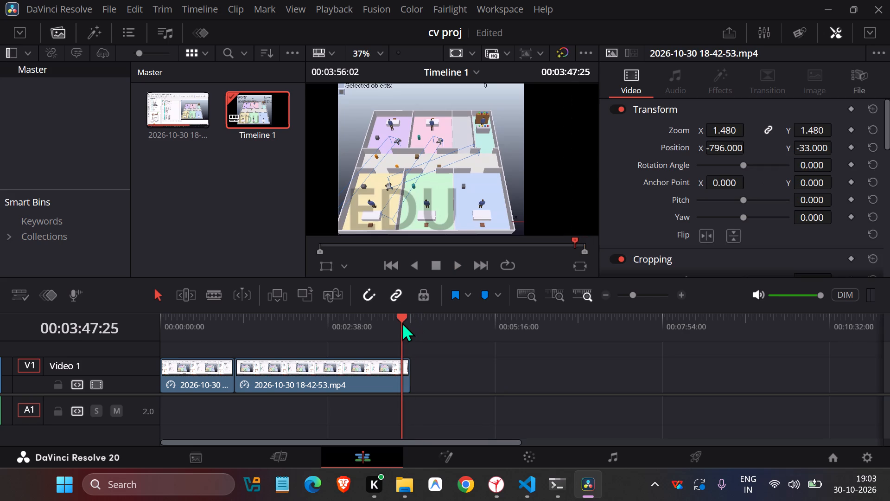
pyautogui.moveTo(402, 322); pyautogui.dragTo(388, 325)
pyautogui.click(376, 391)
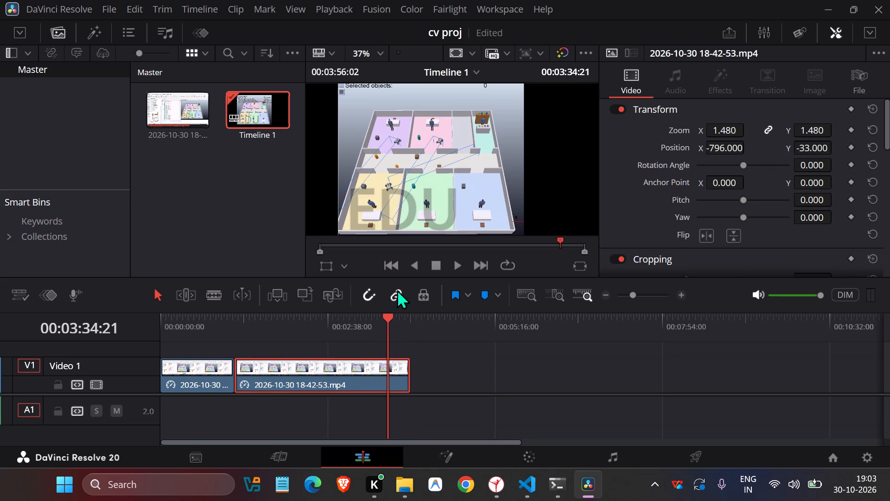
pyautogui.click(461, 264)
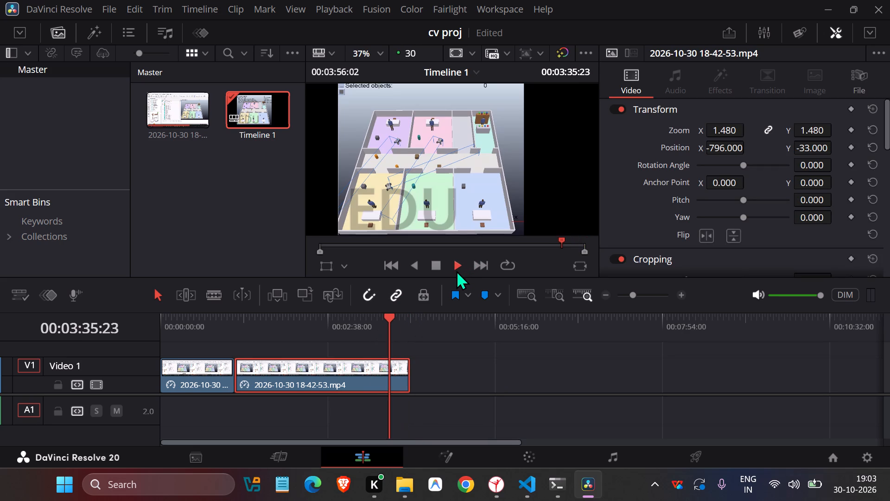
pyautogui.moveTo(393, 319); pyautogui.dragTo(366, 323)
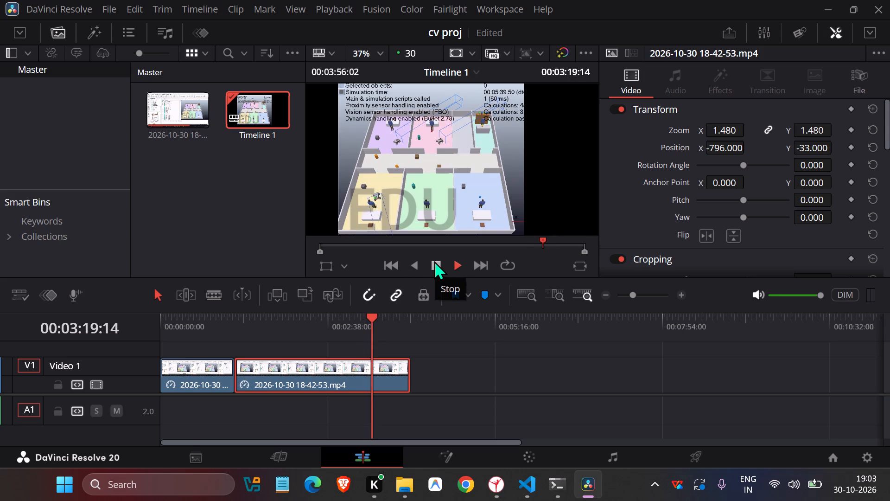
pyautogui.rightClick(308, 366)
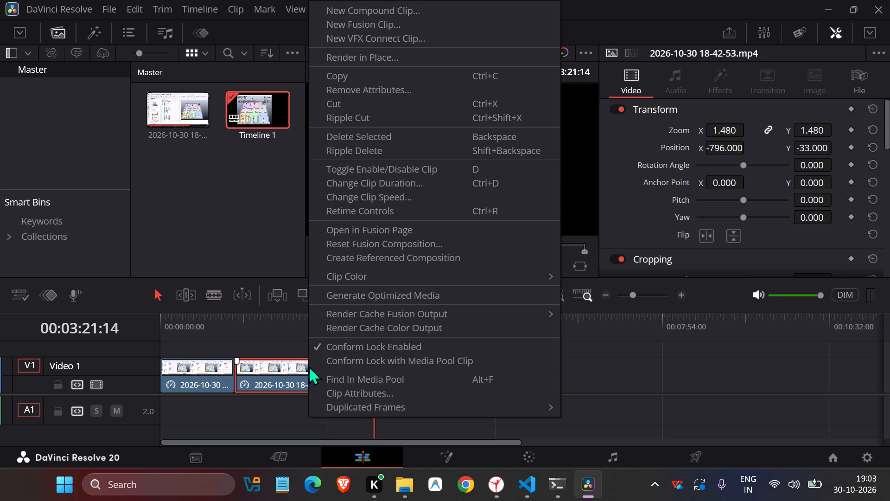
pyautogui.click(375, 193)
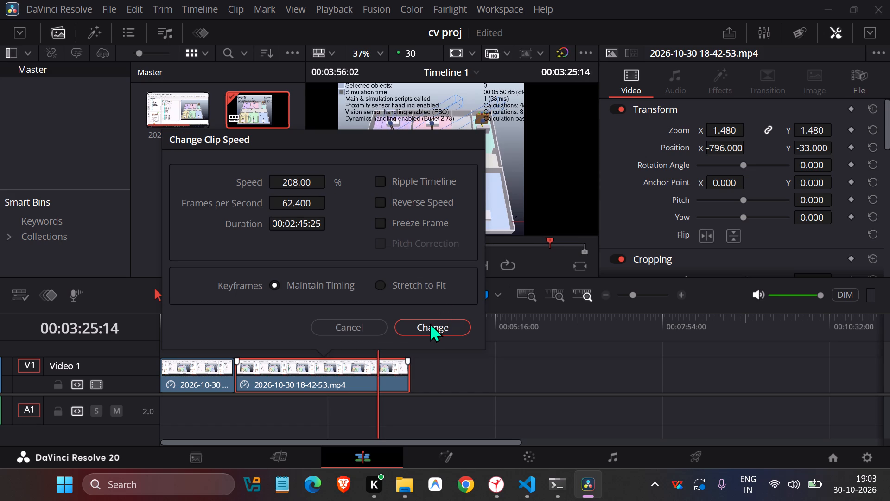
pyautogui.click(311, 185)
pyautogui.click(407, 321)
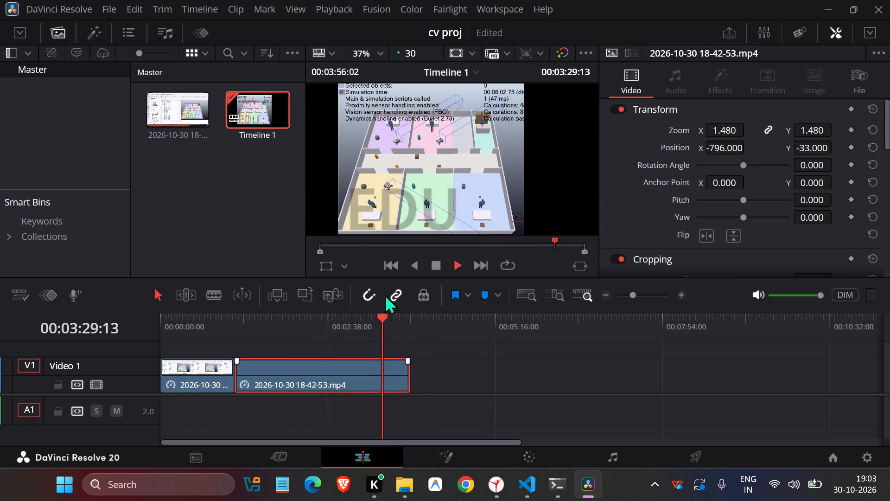
# Split the second clip at 00:03:30:28, where the simulation has stopped, and delete the remaining tail.
pyautogui.click(435, 261)
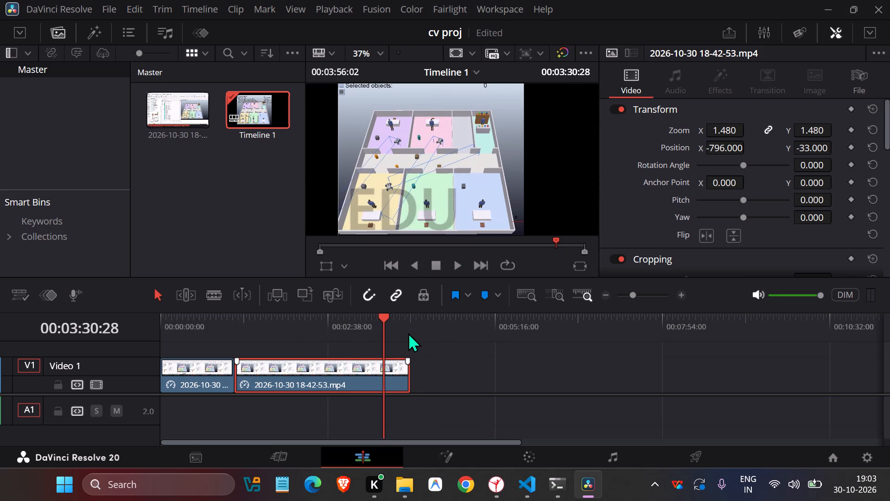
pyautogui.press('b')
pyautogui.click(386, 368)
pyautogui.press('a')
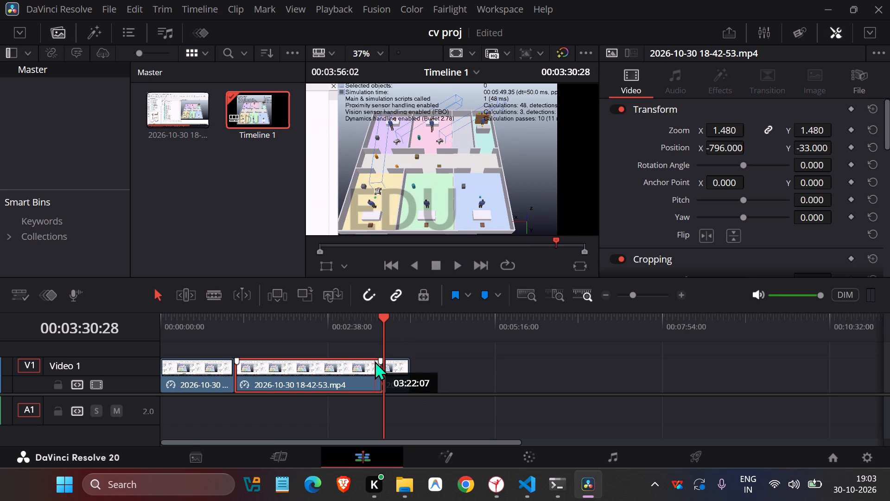
pyautogui.click(388, 378)
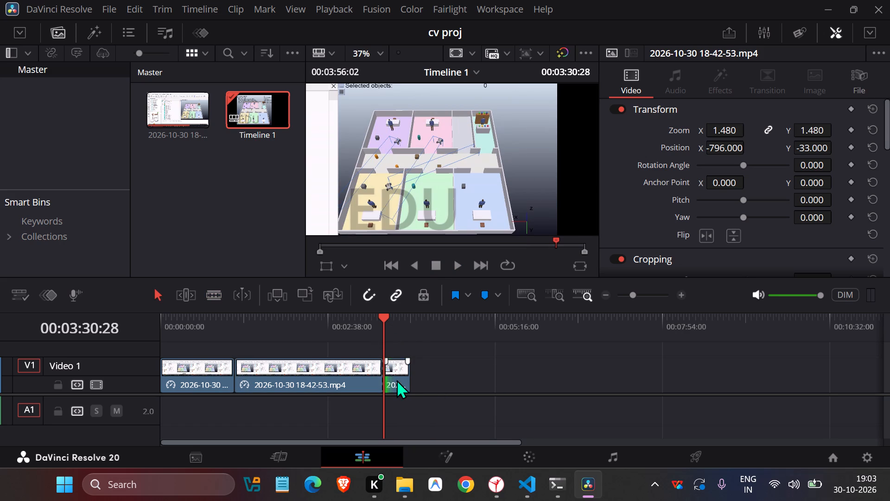
pyautogui.click(396, 379)
pyautogui.press('Delete')
pyautogui.scroll(1, 401, 370)
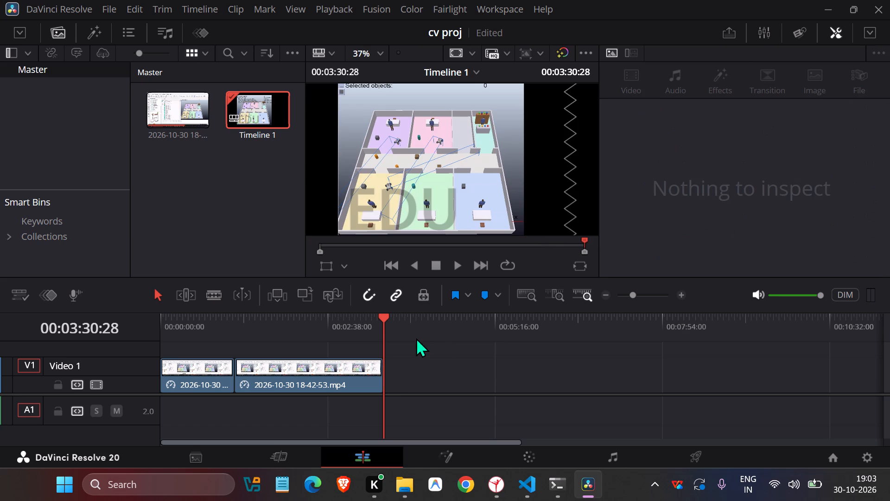
# Play the timeline from the start and increase the first clip's speed past 276%, without rippling the timeline.
pyautogui.moveTo(386, 316); pyautogui.dragTo(8, 344)
pyautogui.press('space')
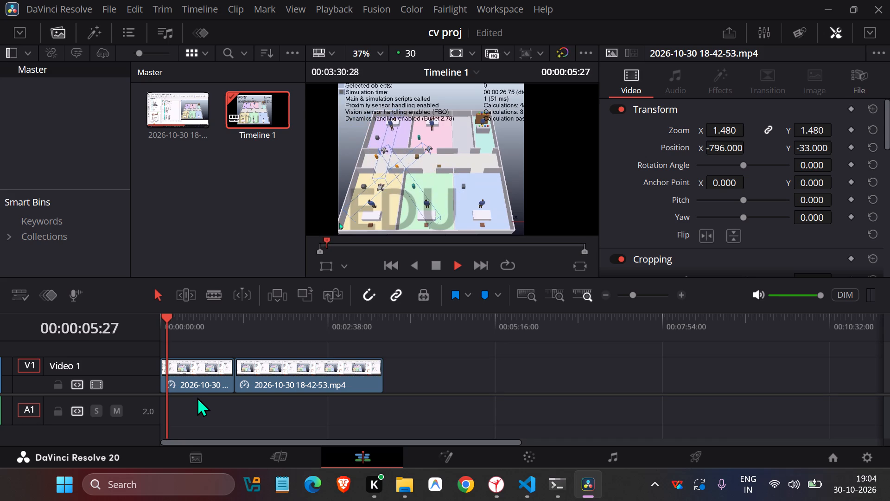
pyautogui.click(219, 376)
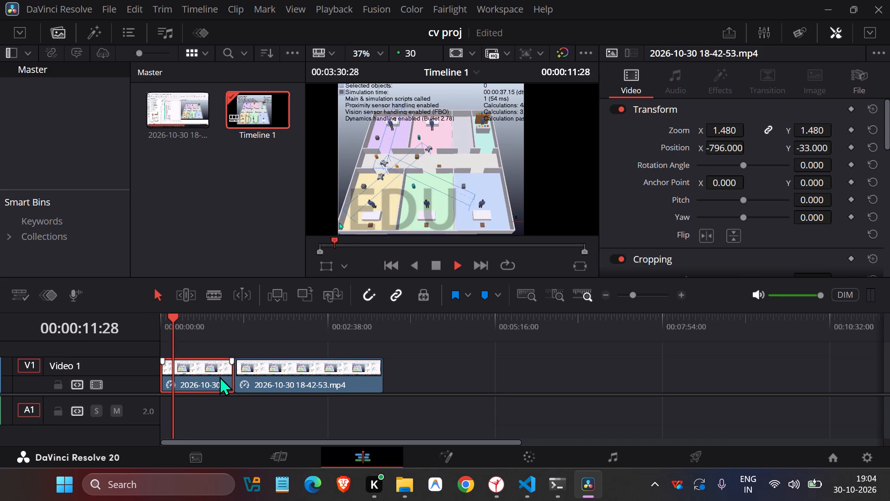
pyautogui.rightClick(219, 376)
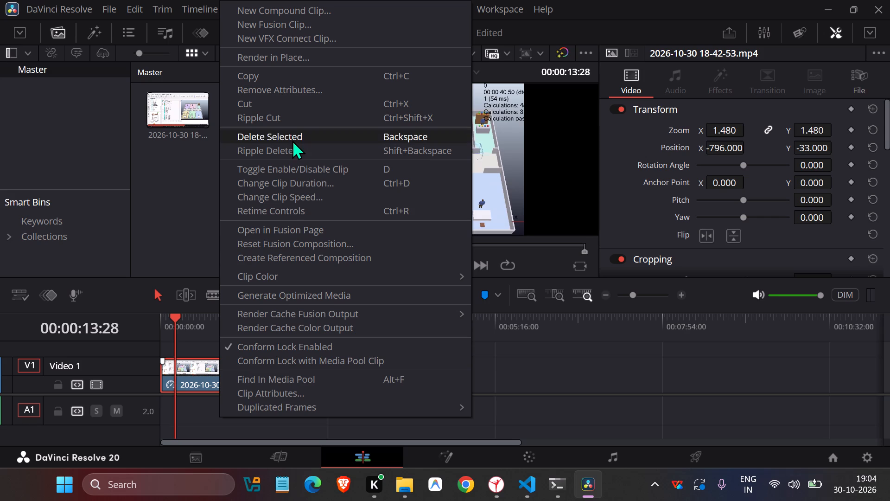
pyautogui.click(306, 192)
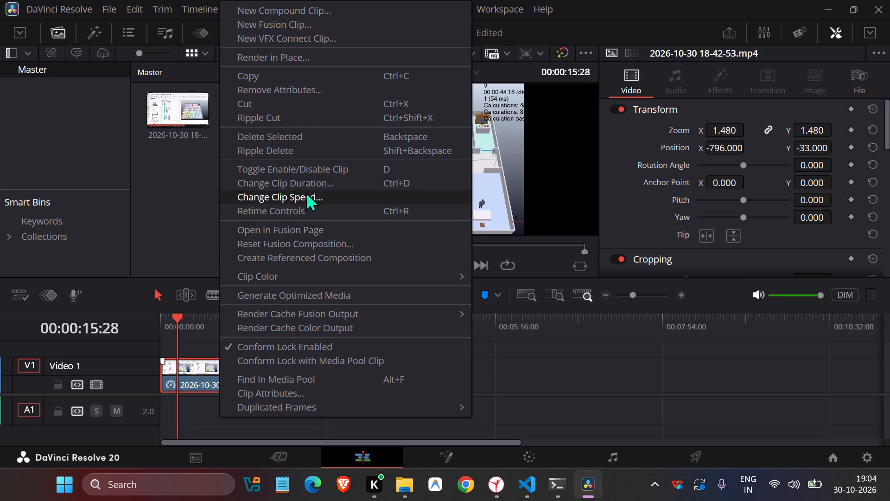
pyautogui.moveTo(184, 180); pyautogui.dragTo(228, 193)
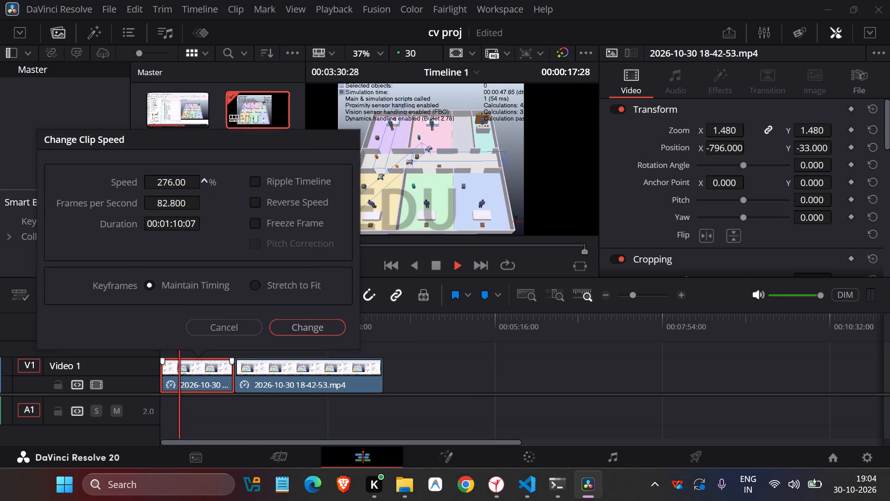
pyautogui.moveTo(228, 193); pyautogui.dragTo(243, 212)
pyautogui.click(304, 330)
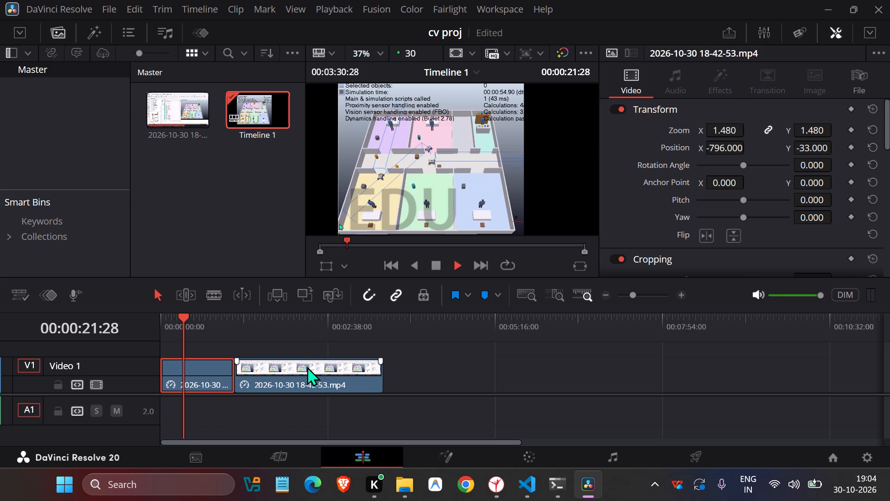
# Increase the second clip's speed past 246%, without rippling the timeline.
pyautogui.click(307, 366)
pyautogui.rightClick(307, 366)
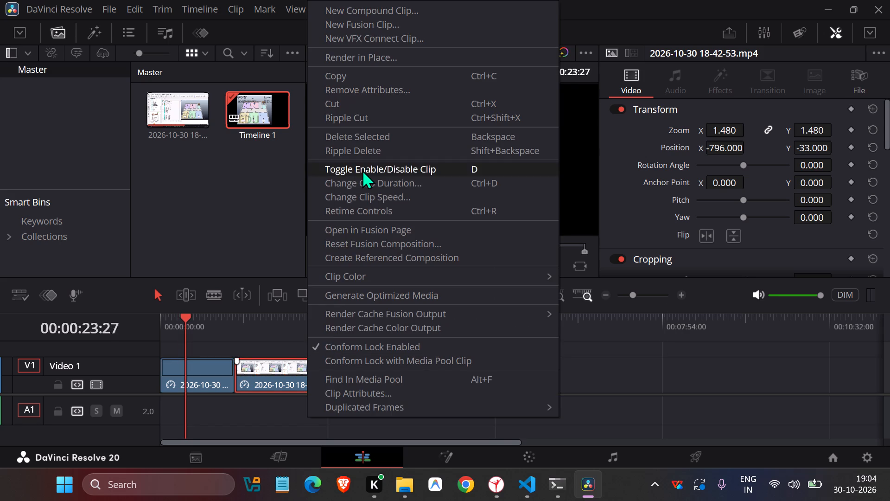
pyautogui.click(369, 191)
pyautogui.moveTo(290, 178); pyautogui.dragTo(316, 185)
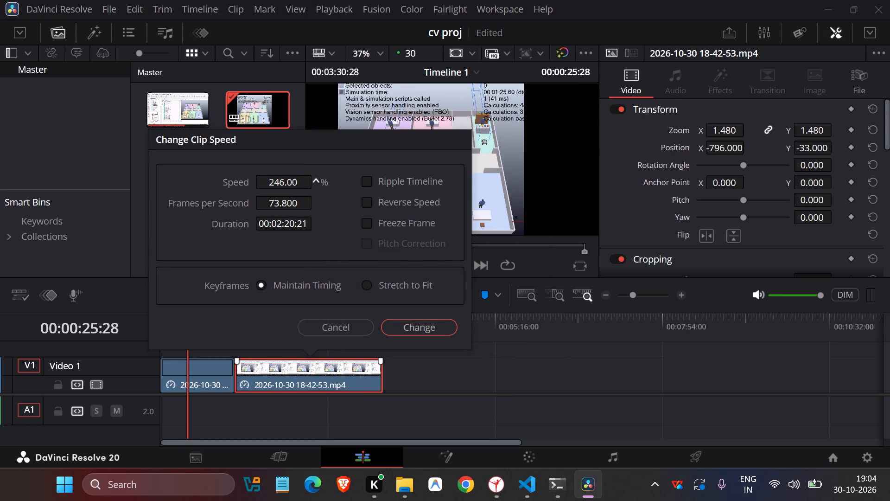
pyautogui.moveTo(316, 185); pyautogui.dragTo(351, 192)
pyautogui.click(407, 322)
# Review the sped-up timeline to find where the simulation stops, split the second clip at 00:02:49:19 and delete the remaining tail.
pyautogui.moveTo(194, 318); pyautogui.dragTo(139, 333)
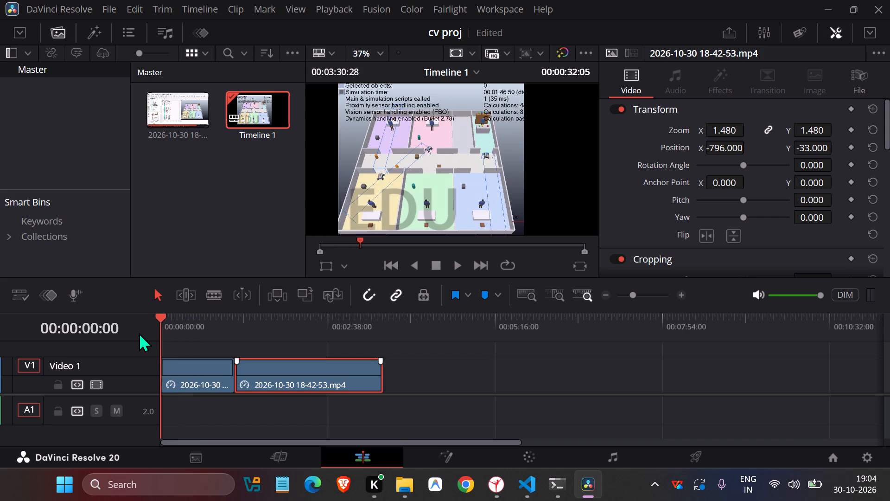
pyautogui.moveTo(139, 333); pyautogui.dragTo(139, 334)
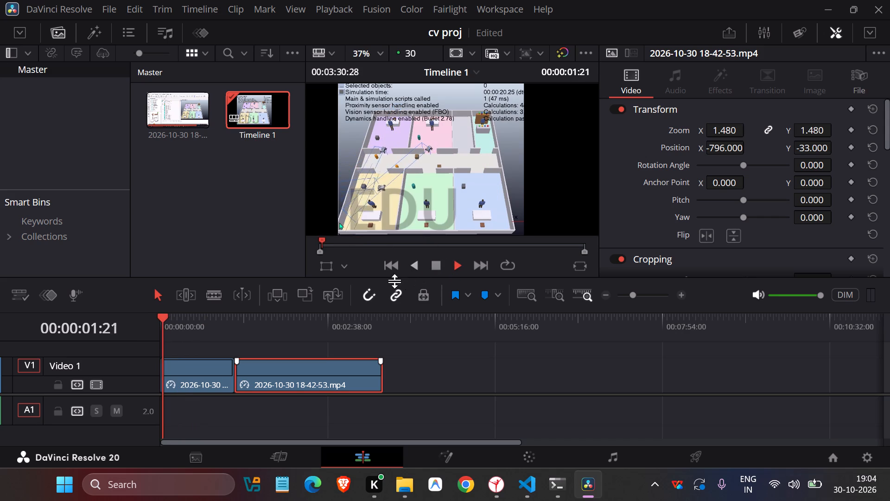
pyautogui.moveTo(166, 316); pyautogui.dragTo(211, 328)
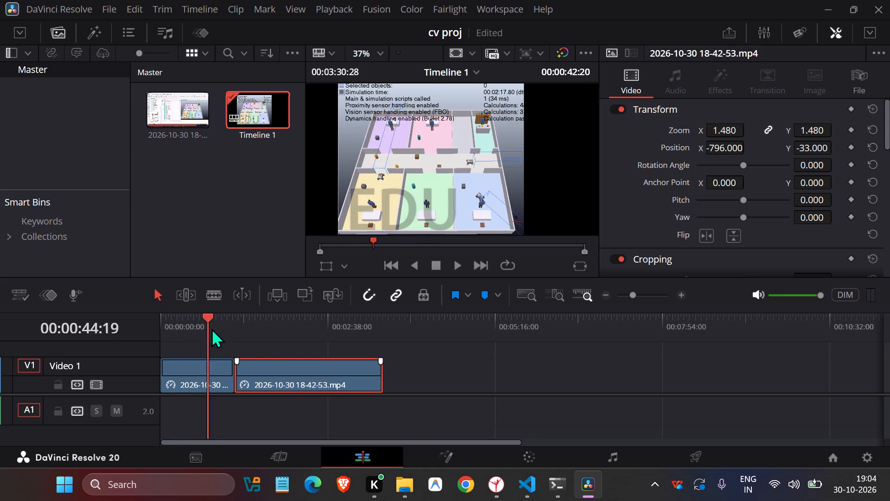
pyautogui.moveTo(211, 328); pyautogui.dragTo(296, 340)
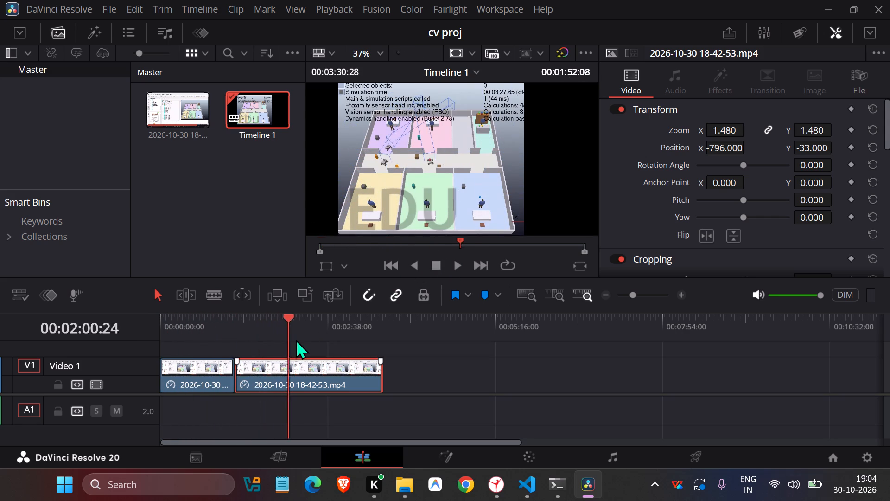
pyautogui.moveTo(296, 340); pyautogui.dragTo(347, 343)
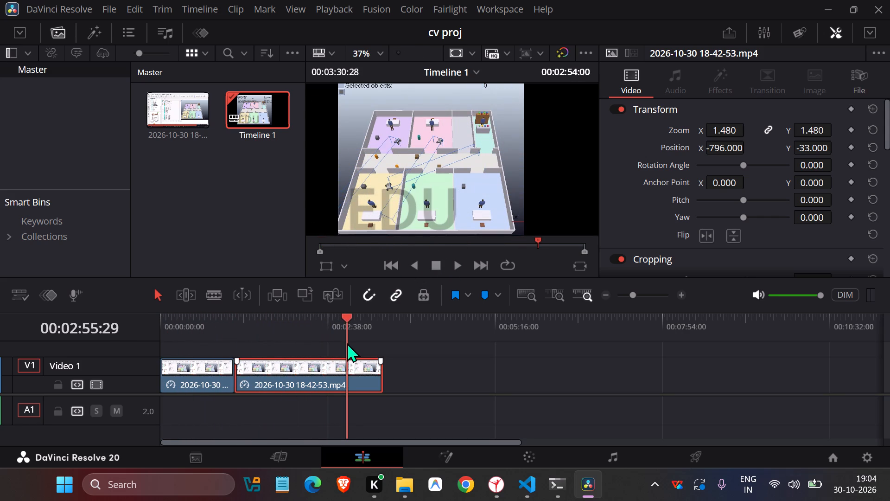
pyautogui.moveTo(347, 343); pyautogui.dragTo(337, 344)
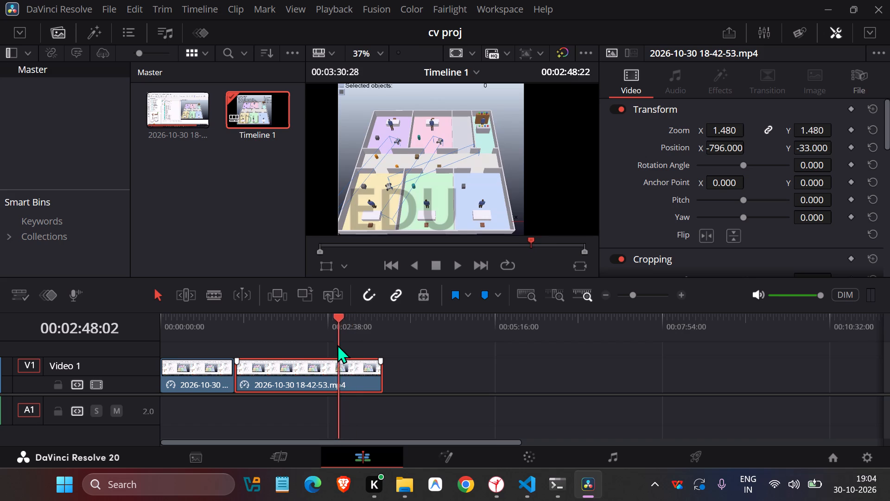
pyautogui.moveTo(337, 344); pyautogui.dragTo(290, 342)
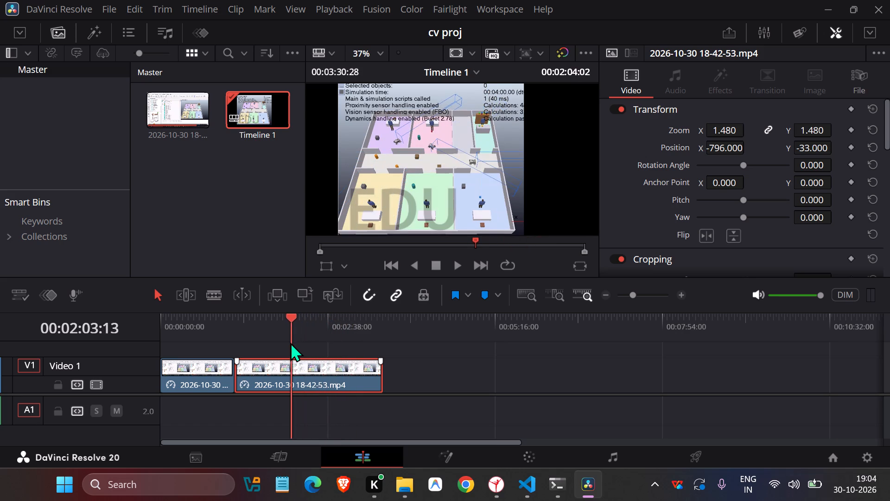
pyautogui.moveTo(290, 342); pyautogui.dragTo(347, 339)
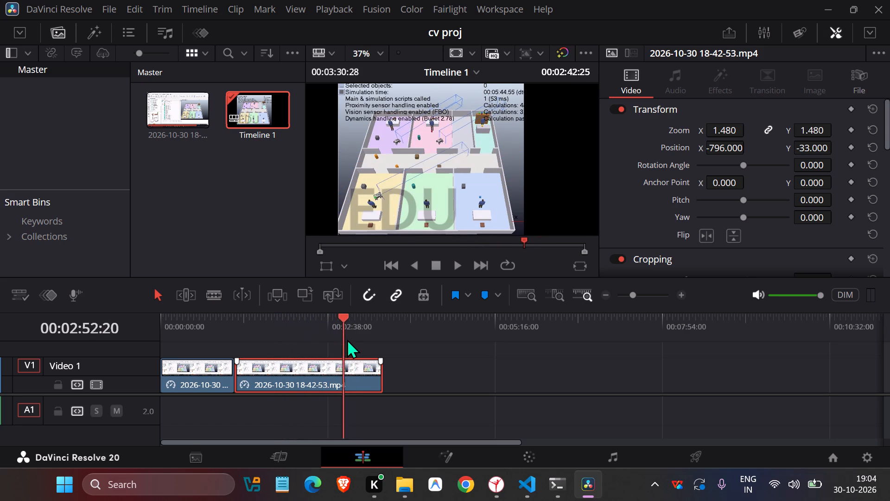
pyautogui.moveTo(347, 339); pyautogui.dragTo(340, 336)
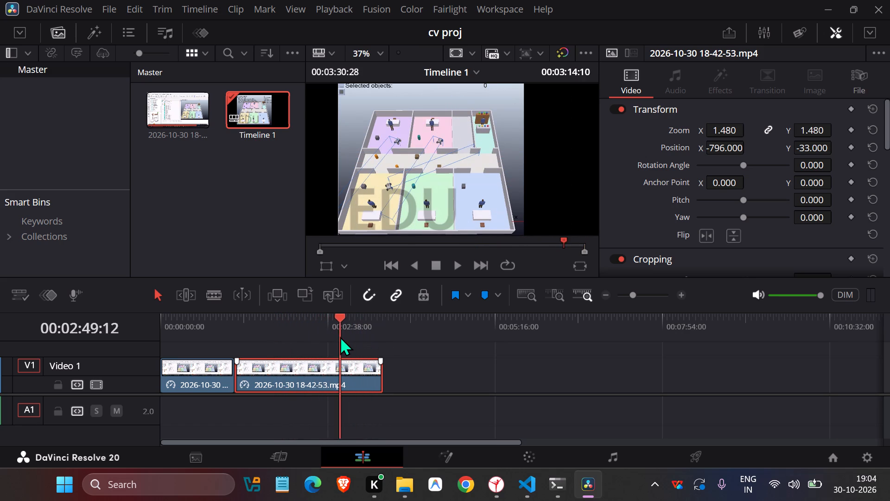
pyautogui.moveTo(340, 336); pyautogui.dragTo(329, 340)
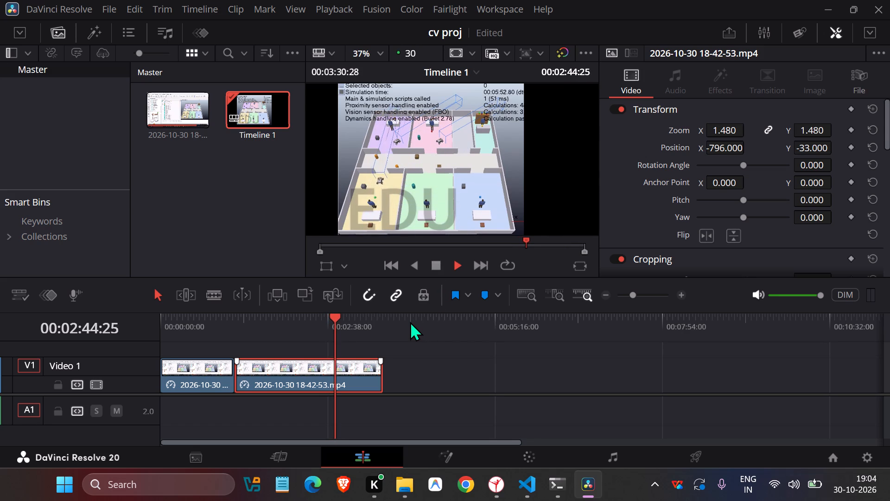
pyautogui.click(435, 263)
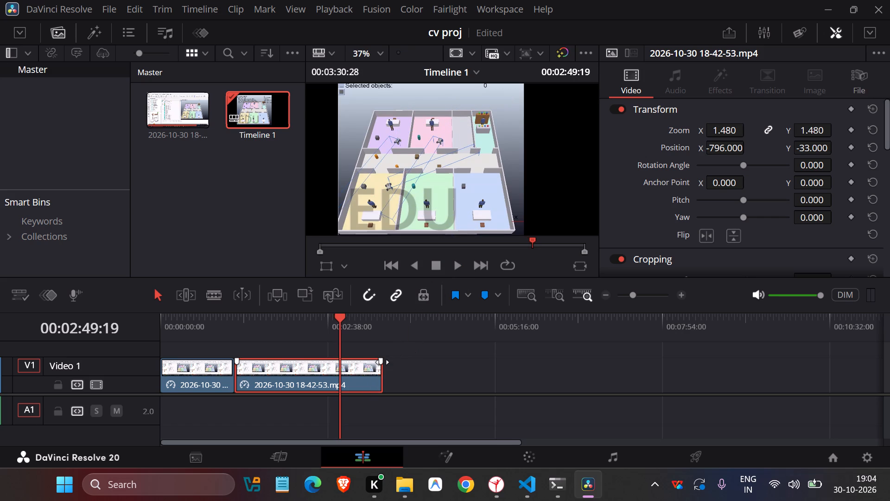
pyautogui.press('b')
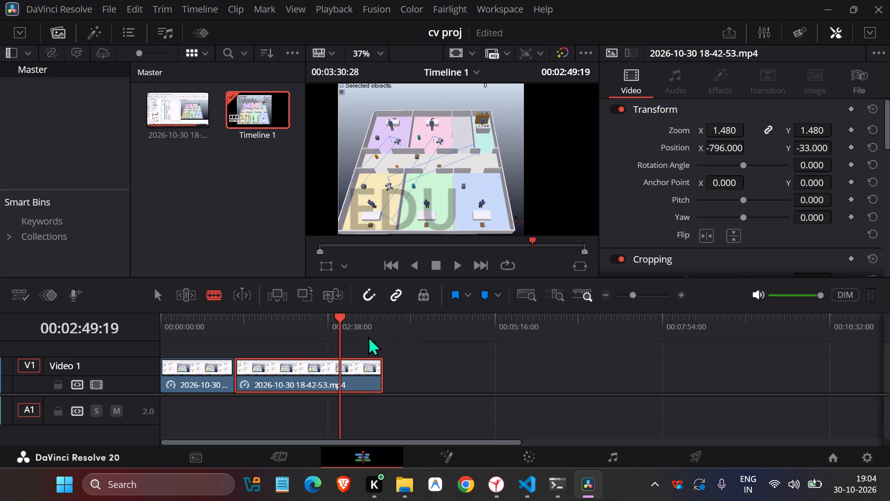
pyautogui.click(342, 370)
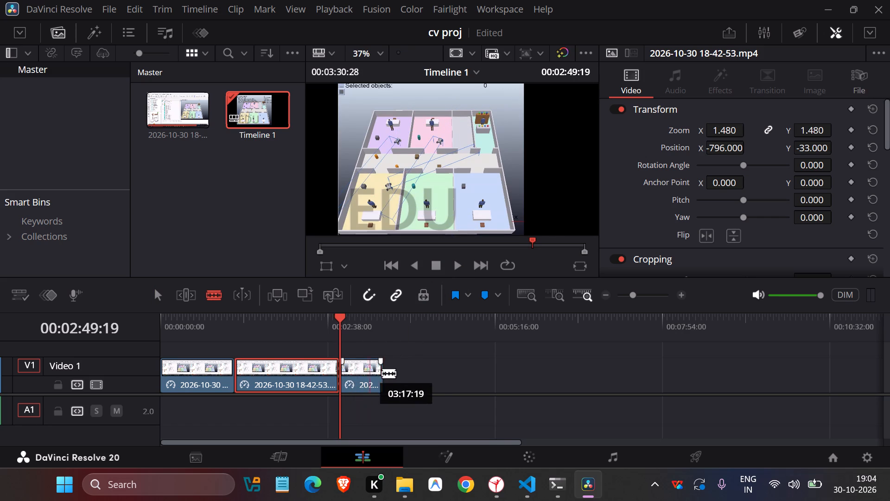
pyautogui.press('a')
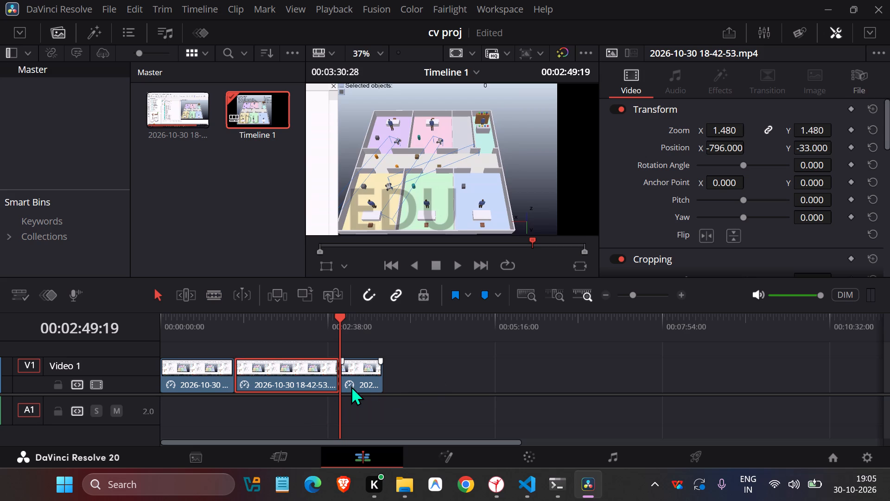
pyautogui.click(352, 382)
pyautogui.press('Delete')
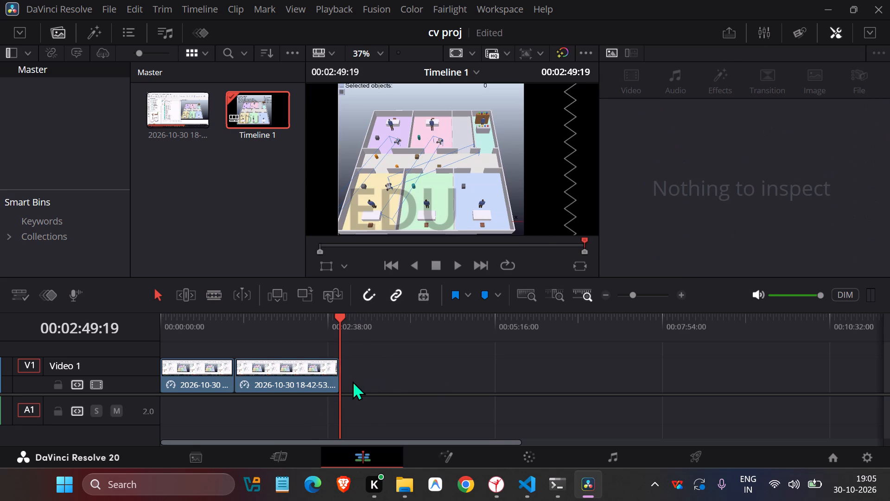
# Review both sped-up clips by playing and scrubbing through the edited timeline from start to end.
pyautogui.moveTo(334, 322); pyautogui.dragTo(112, 359)
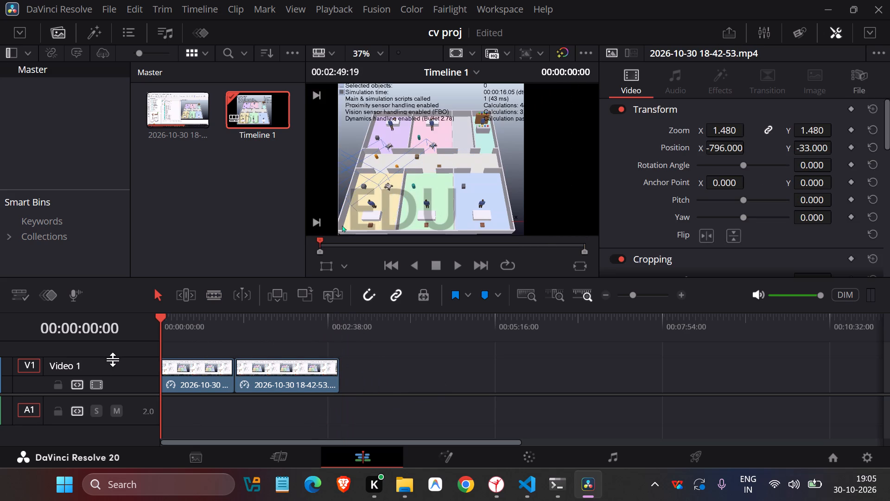
pyautogui.press('space')
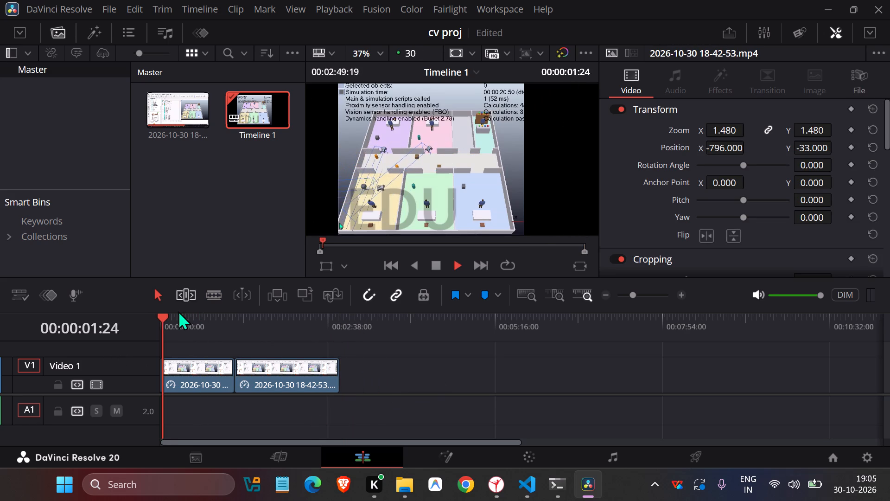
pyautogui.moveTo(156, 319); pyautogui.dragTo(176, 317)
pyautogui.moveTo(166, 318); pyautogui.dragTo(168, 318)
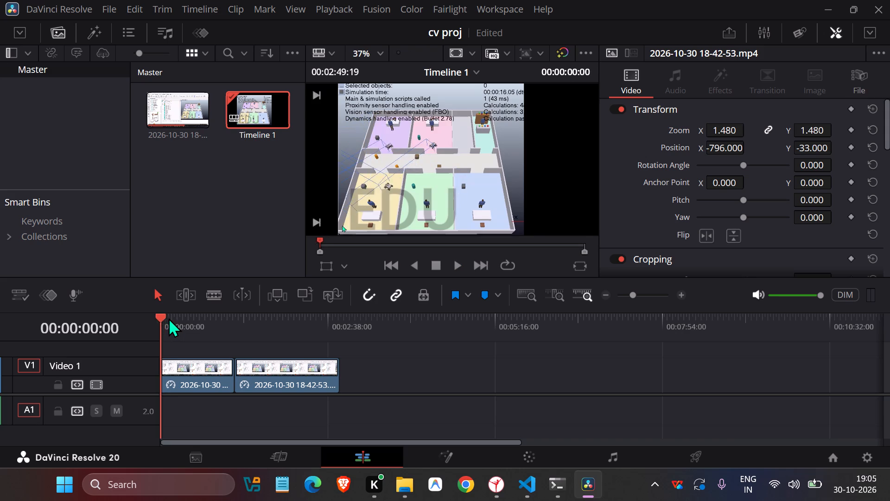
pyautogui.moveTo(168, 318); pyautogui.dragTo(231, 325)
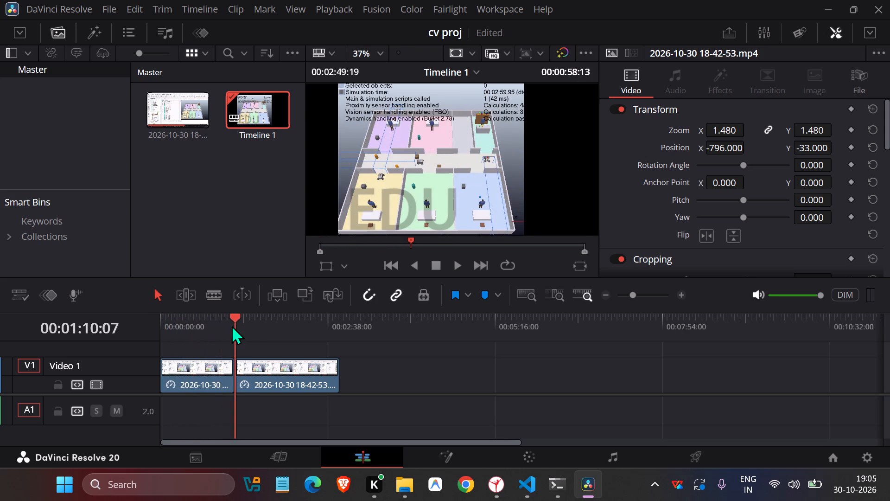
pyautogui.moveTo(231, 325); pyautogui.dragTo(286, 328)
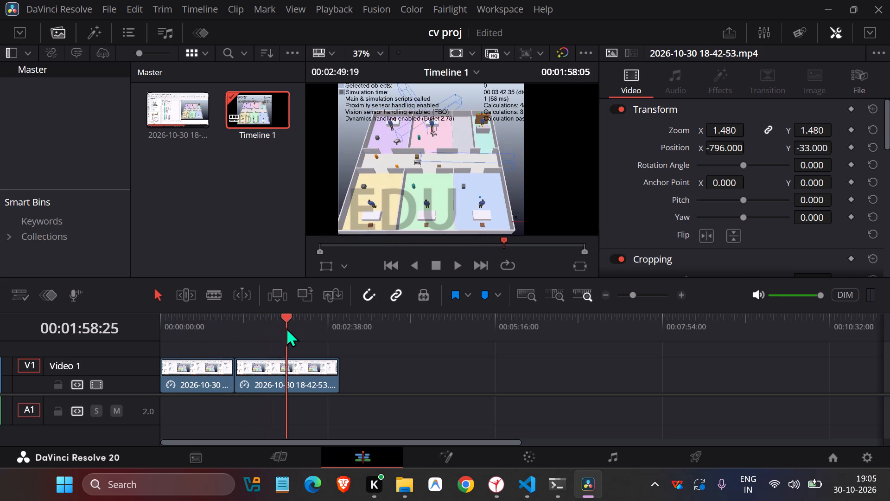
pyautogui.moveTo(286, 328); pyautogui.dragTo(322, 330)
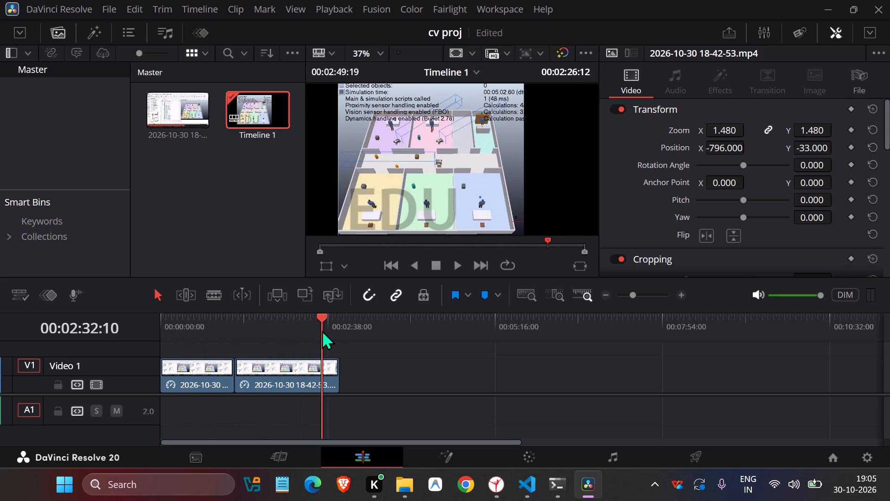
pyautogui.moveTo(322, 330); pyautogui.dragTo(341, 331)
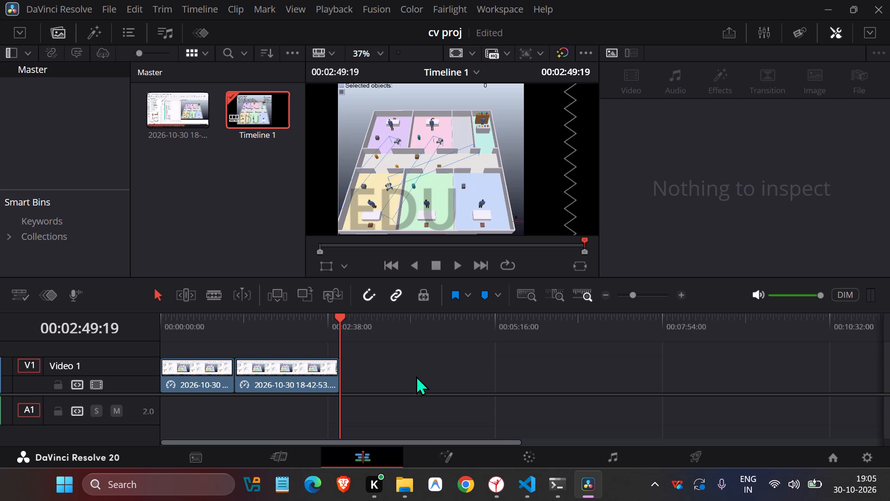
# Save the cv proj project.
pyautogui.click(422, 374)
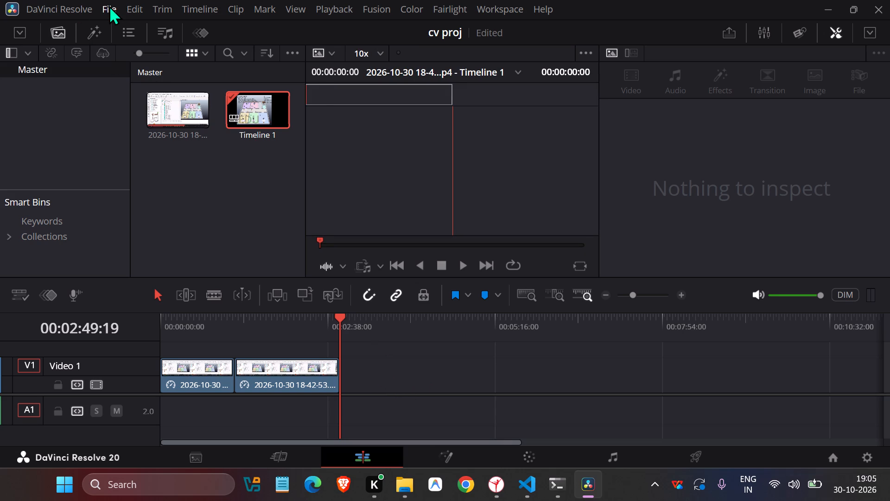
pyautogui.click(109, 6)
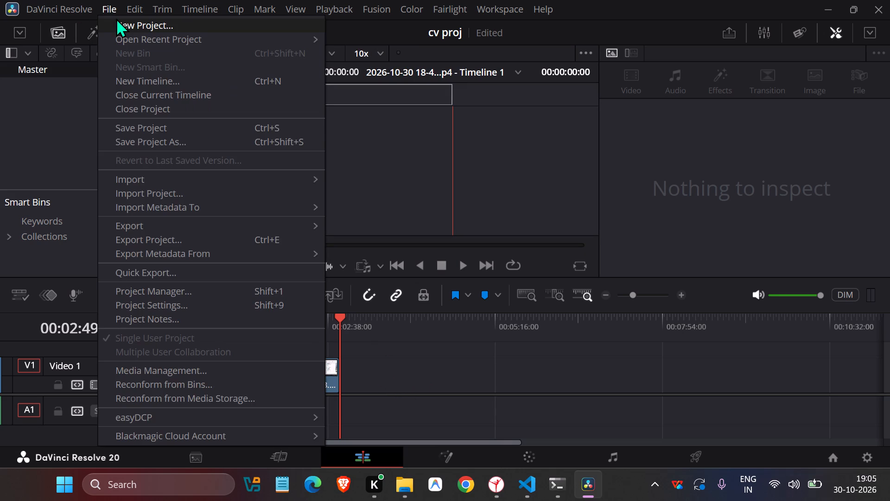
pyautogui.click(187, 127)
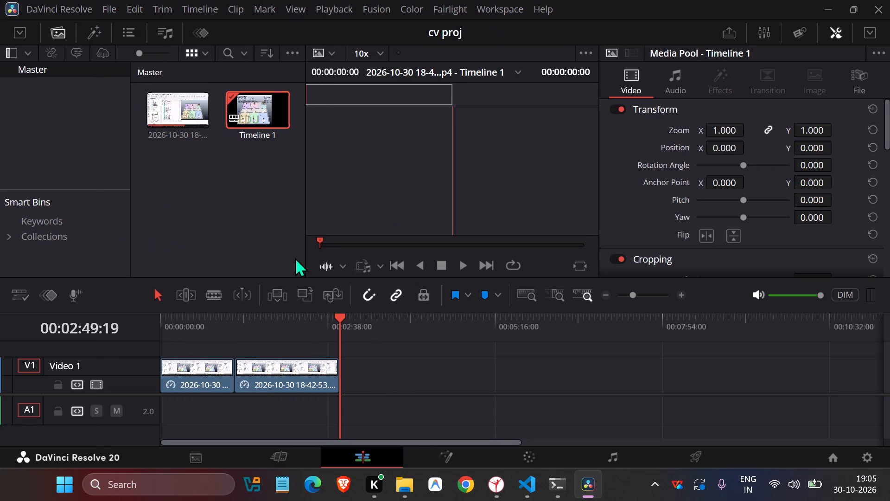
# Return the playhead to the start of the timeline.
pyautogui.click(188, 383)
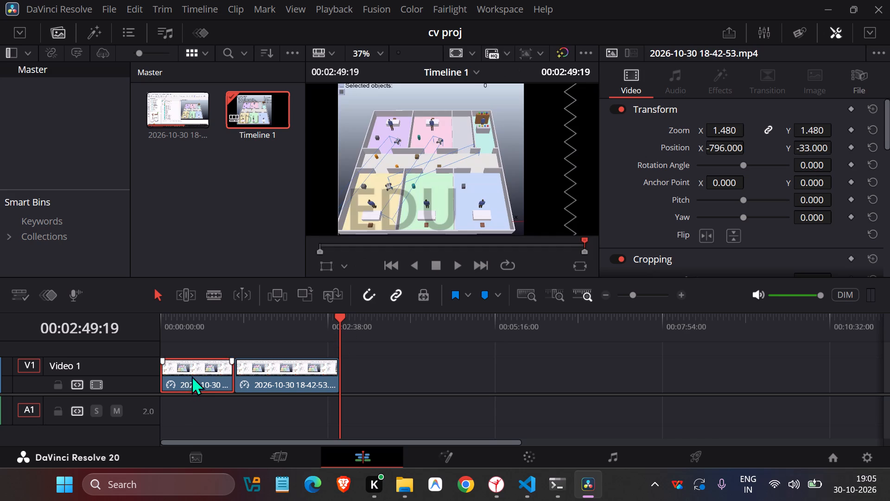
pyautogui.moveTo(337, 315); pyautogui.dragTo(121, 328)
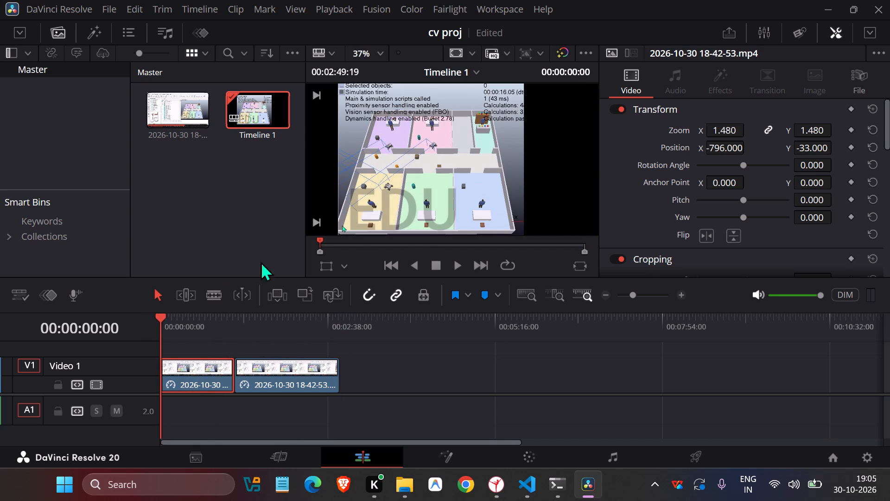
pyautogui.click(227, 189)
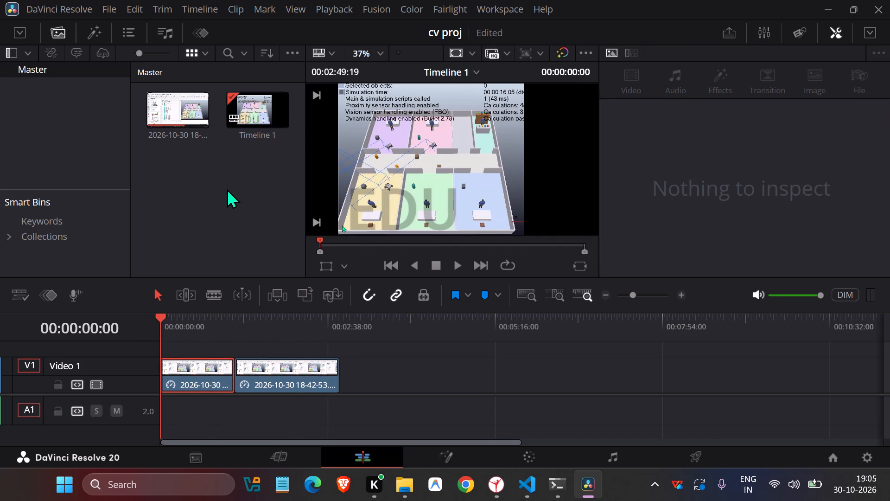
# Switch to File Explorer and check the contents of the cv proj folder on the D: drive.
pyautogui.click(402, 490)
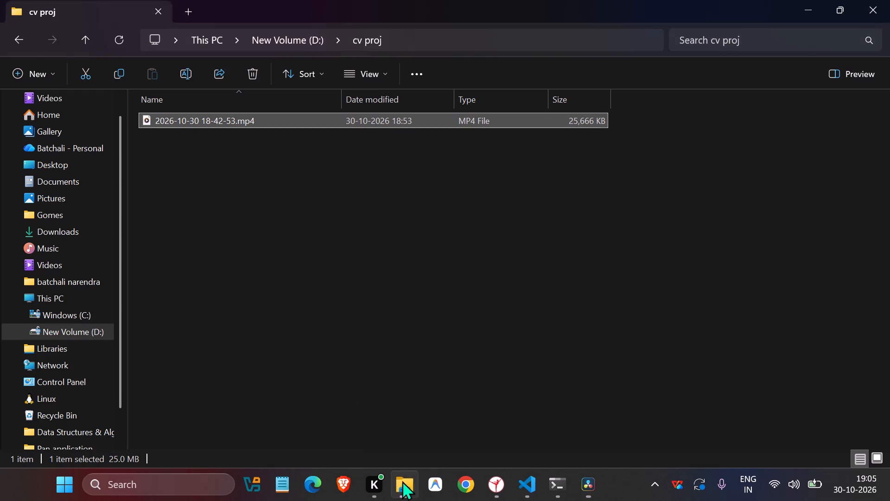
pyautogui.click(263, 186)
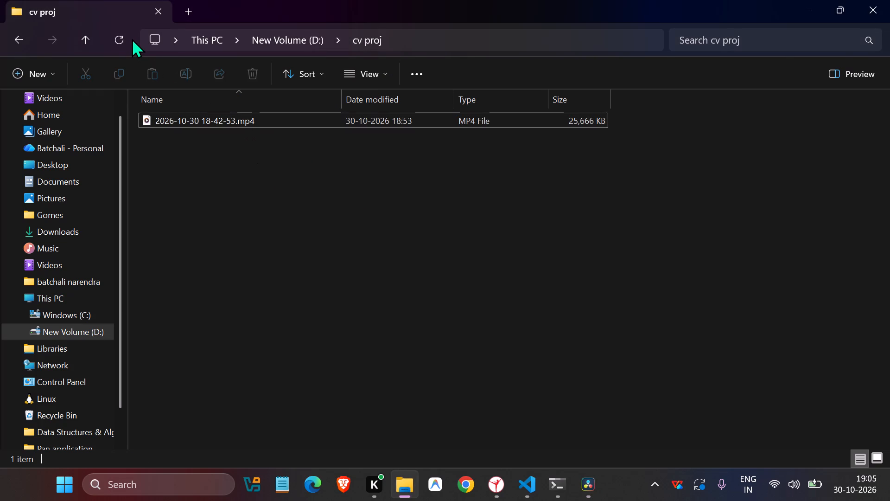
pyautogui.click(131, 39)
pyautogui.click(126, 39)
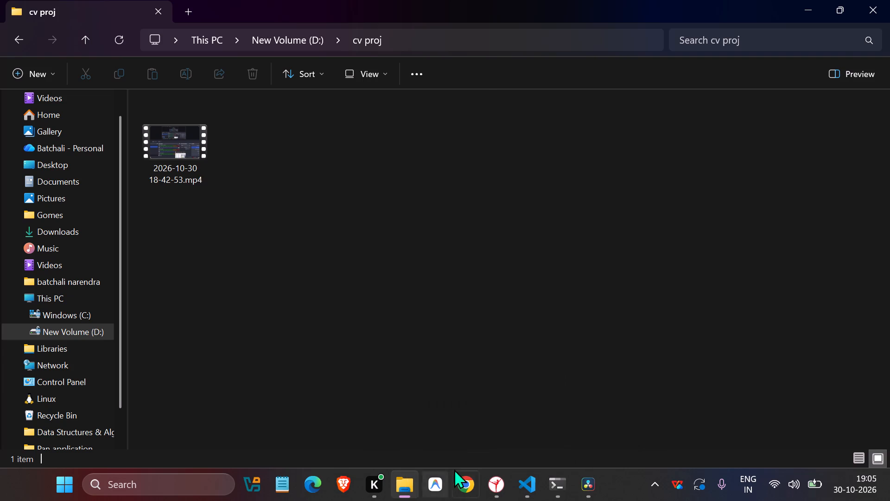
pyautogui.moveTo(404, 483); pyautogui.dragTo(509, 470)
# Switch back to DaVinci Resolve, go to the Deliver page and set the render file name to cv proj final.
pyautogui.click(584, 486)
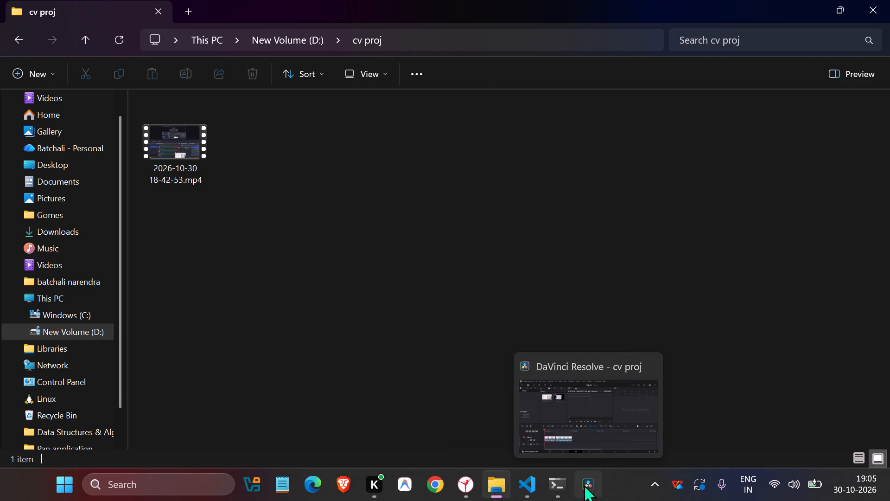
pyautogui.click(704, 450)
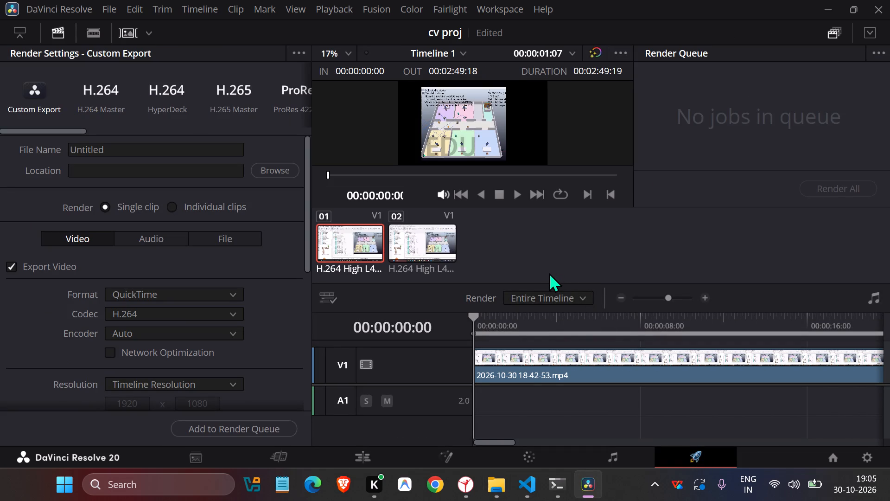
pyautogui.click(145, 148)
pyautogui.moveTo(145, 148); pyautogui.dragTo(72, 140)
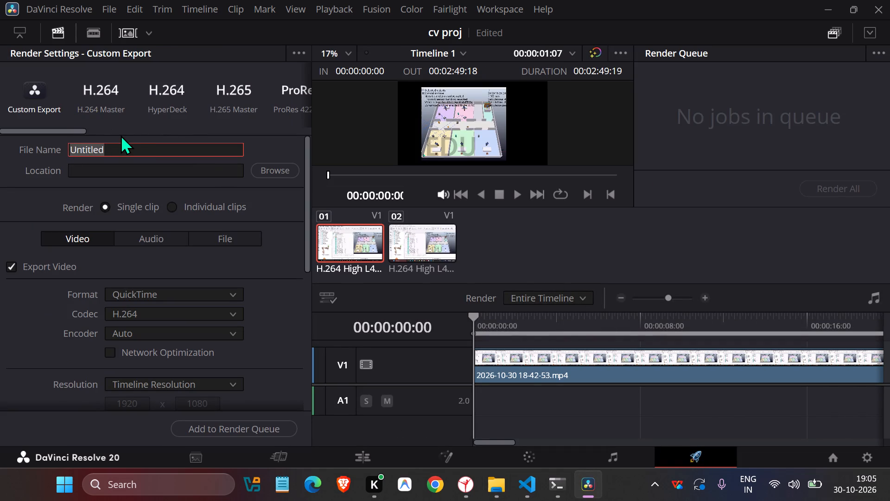
pyautogui.press('BackSpace')
pyautogui.write('cv proj final')
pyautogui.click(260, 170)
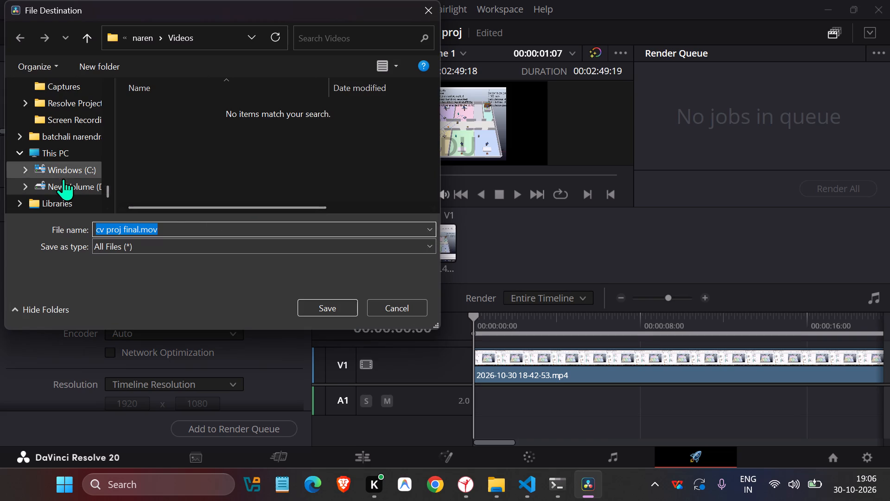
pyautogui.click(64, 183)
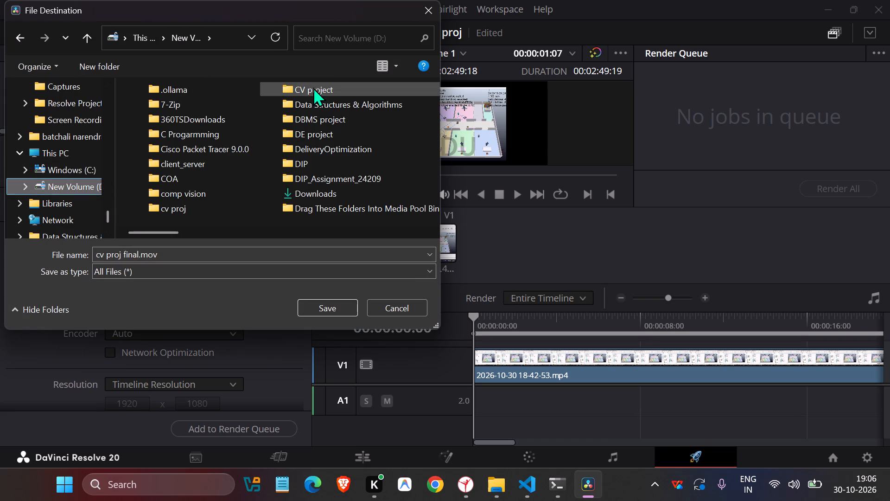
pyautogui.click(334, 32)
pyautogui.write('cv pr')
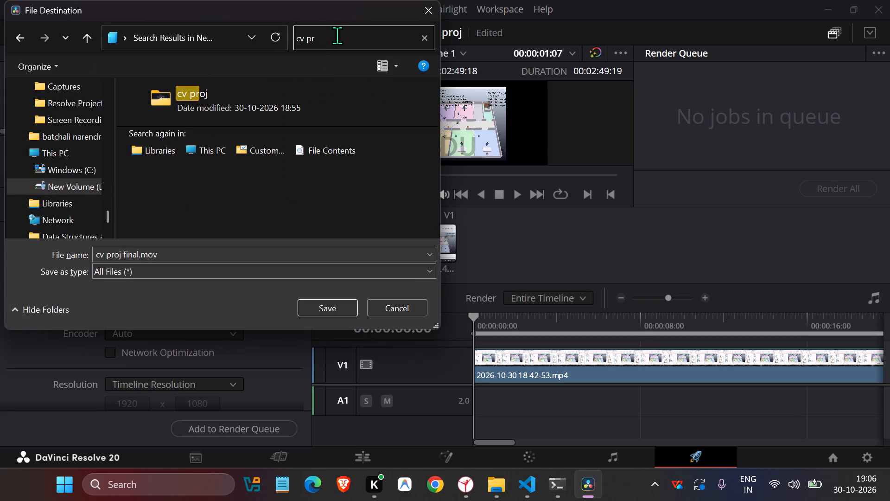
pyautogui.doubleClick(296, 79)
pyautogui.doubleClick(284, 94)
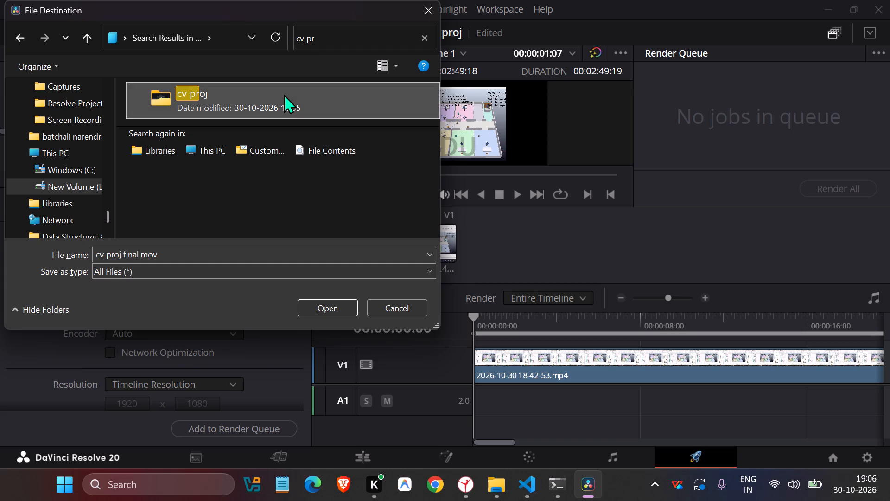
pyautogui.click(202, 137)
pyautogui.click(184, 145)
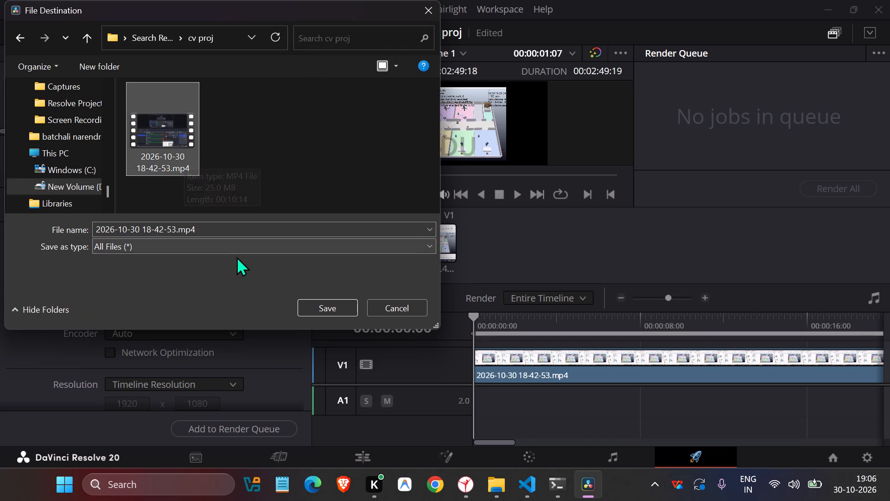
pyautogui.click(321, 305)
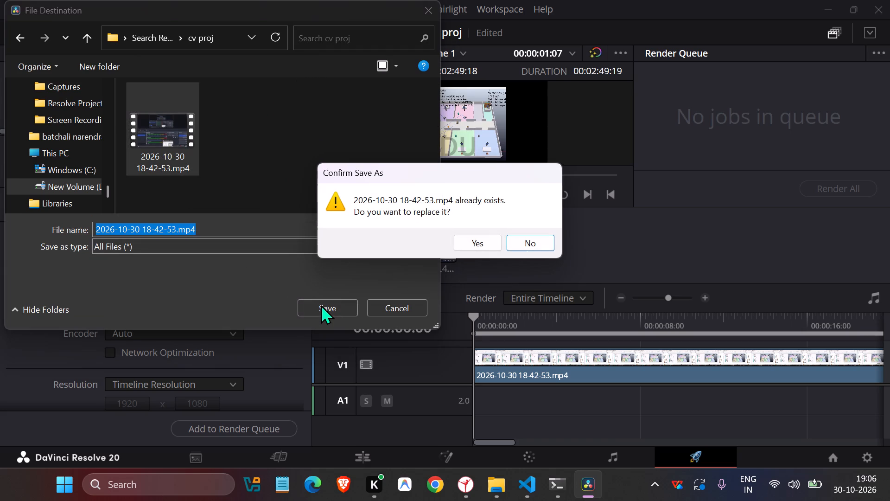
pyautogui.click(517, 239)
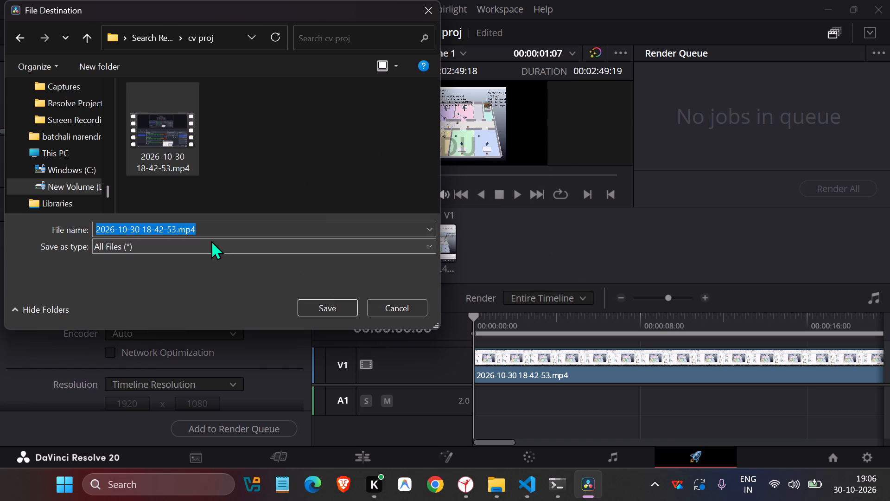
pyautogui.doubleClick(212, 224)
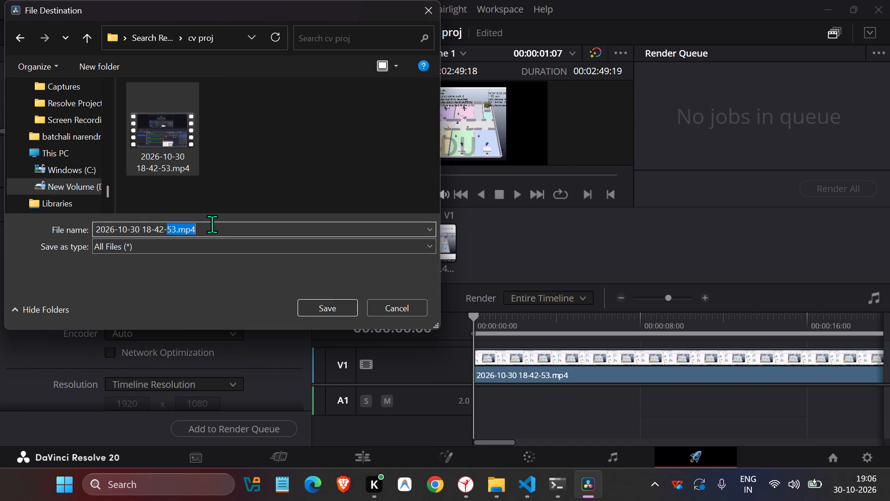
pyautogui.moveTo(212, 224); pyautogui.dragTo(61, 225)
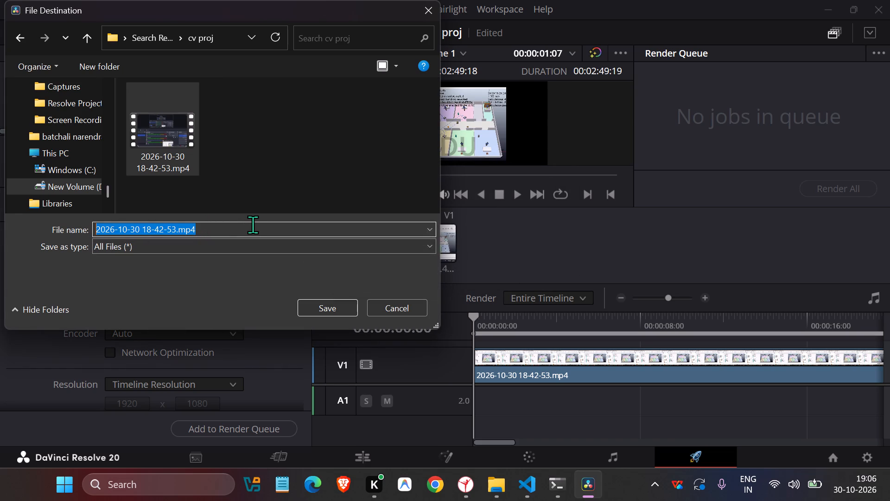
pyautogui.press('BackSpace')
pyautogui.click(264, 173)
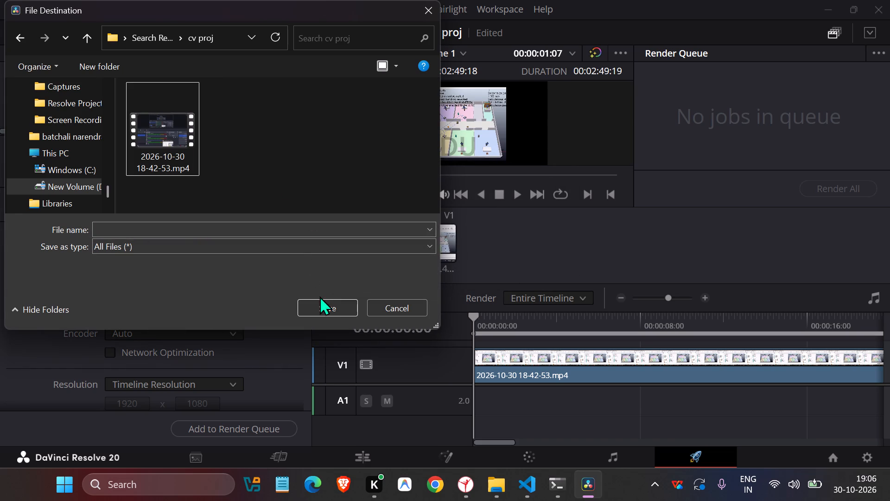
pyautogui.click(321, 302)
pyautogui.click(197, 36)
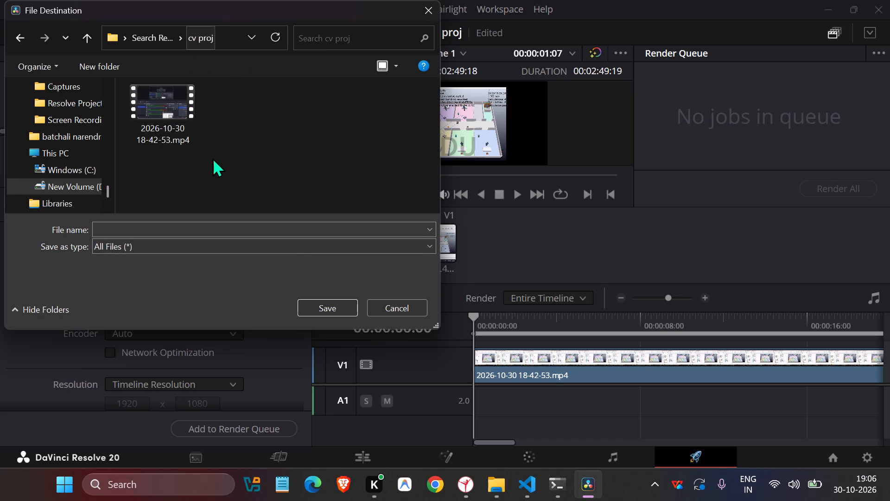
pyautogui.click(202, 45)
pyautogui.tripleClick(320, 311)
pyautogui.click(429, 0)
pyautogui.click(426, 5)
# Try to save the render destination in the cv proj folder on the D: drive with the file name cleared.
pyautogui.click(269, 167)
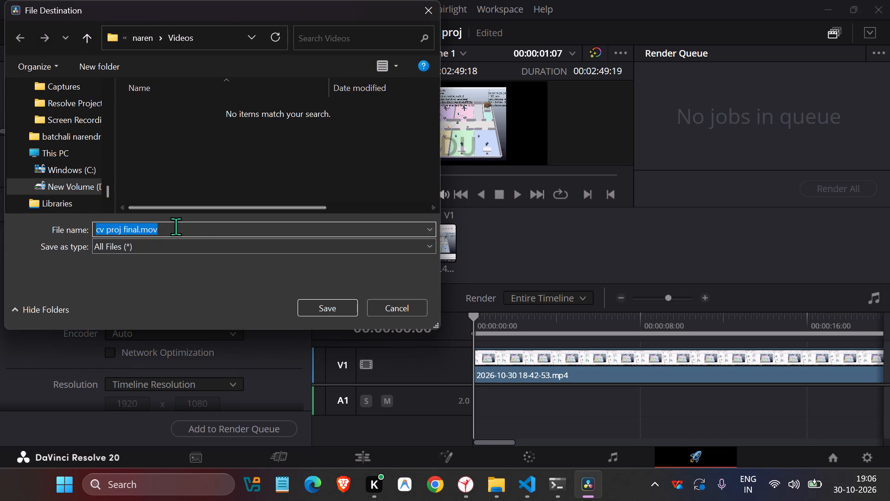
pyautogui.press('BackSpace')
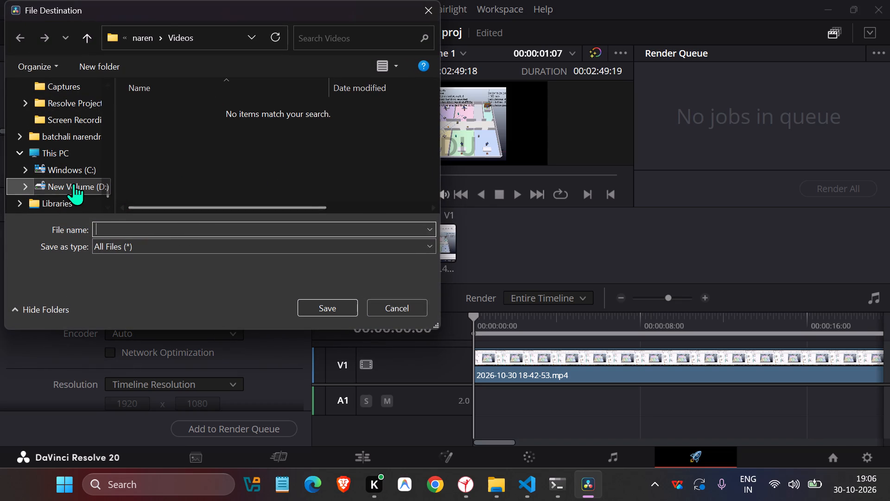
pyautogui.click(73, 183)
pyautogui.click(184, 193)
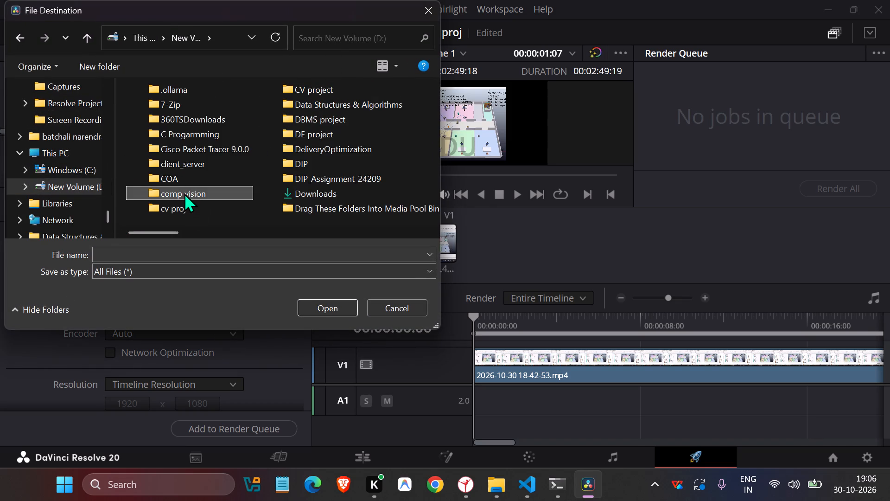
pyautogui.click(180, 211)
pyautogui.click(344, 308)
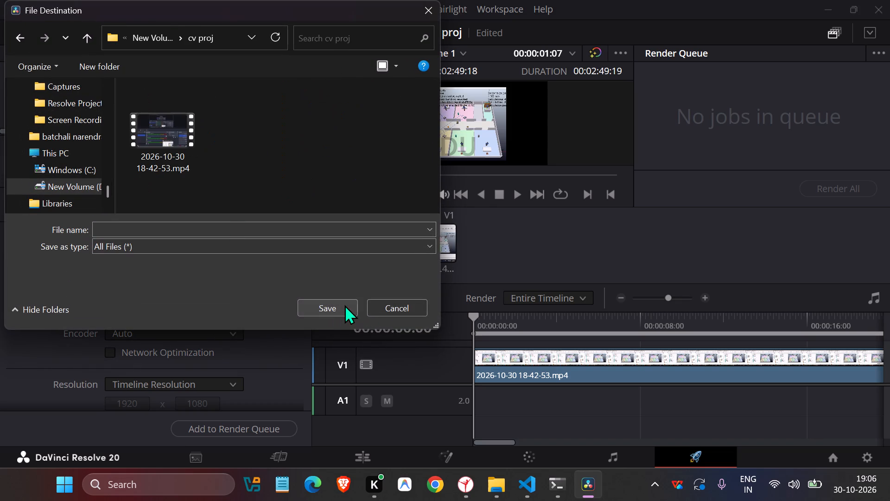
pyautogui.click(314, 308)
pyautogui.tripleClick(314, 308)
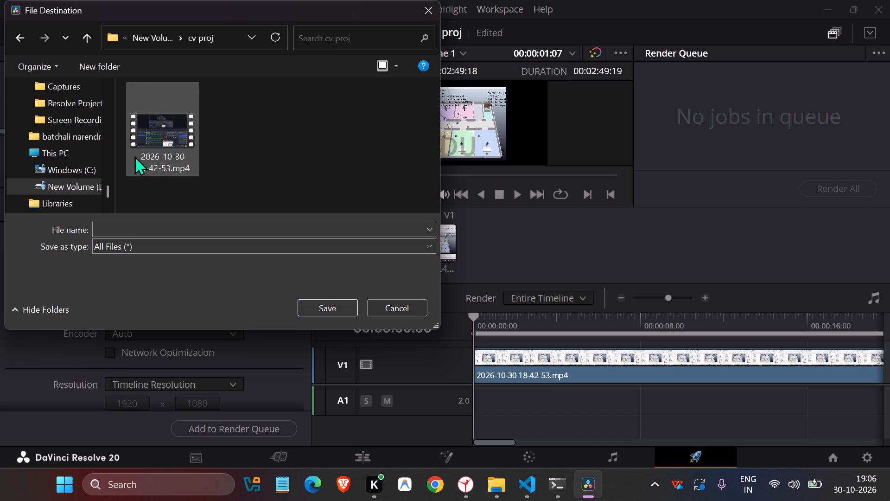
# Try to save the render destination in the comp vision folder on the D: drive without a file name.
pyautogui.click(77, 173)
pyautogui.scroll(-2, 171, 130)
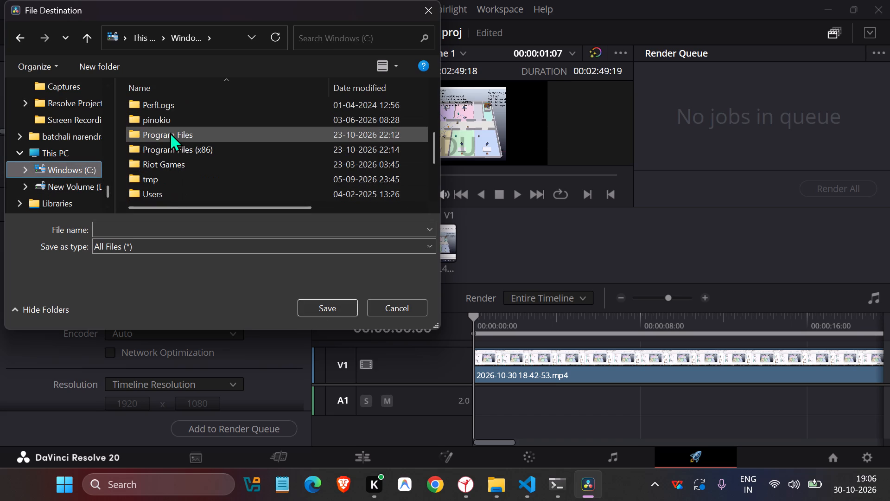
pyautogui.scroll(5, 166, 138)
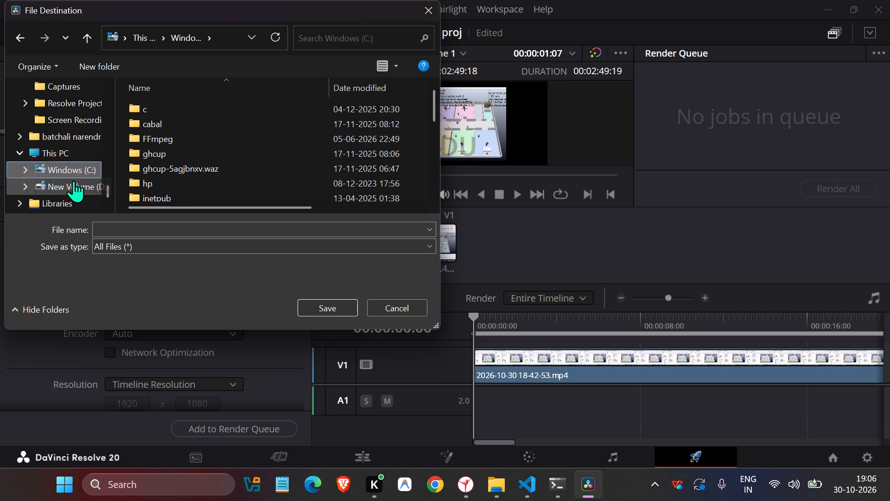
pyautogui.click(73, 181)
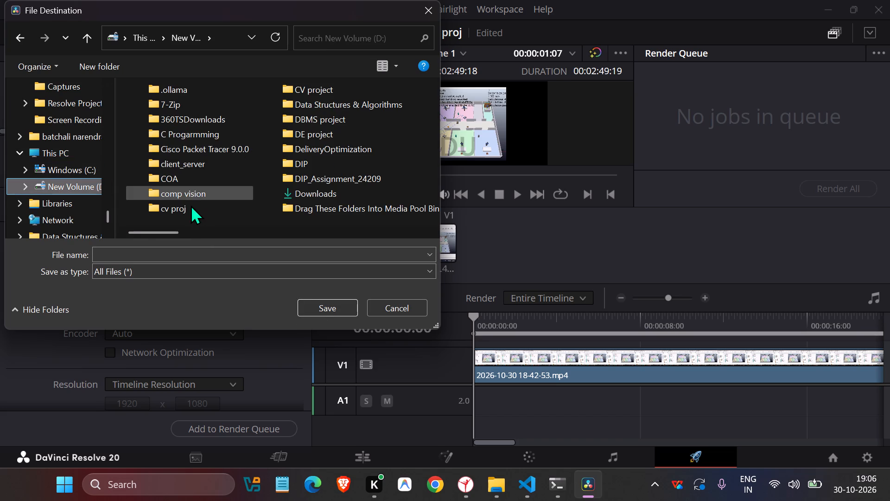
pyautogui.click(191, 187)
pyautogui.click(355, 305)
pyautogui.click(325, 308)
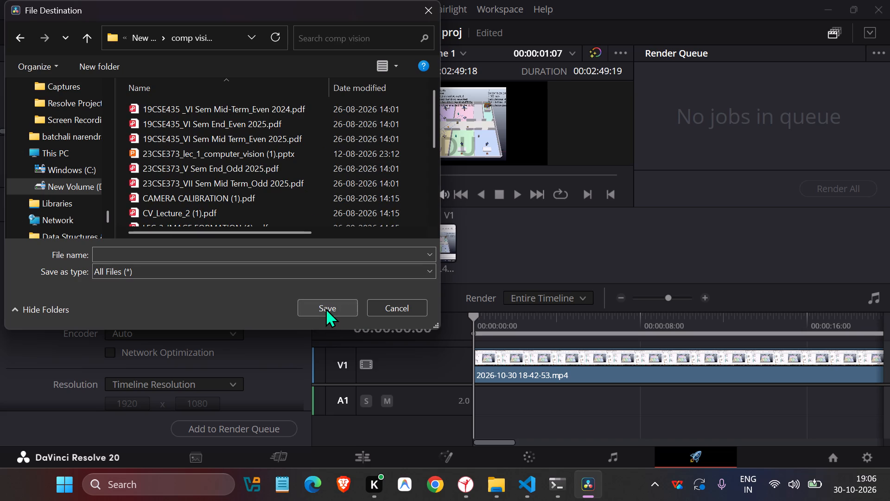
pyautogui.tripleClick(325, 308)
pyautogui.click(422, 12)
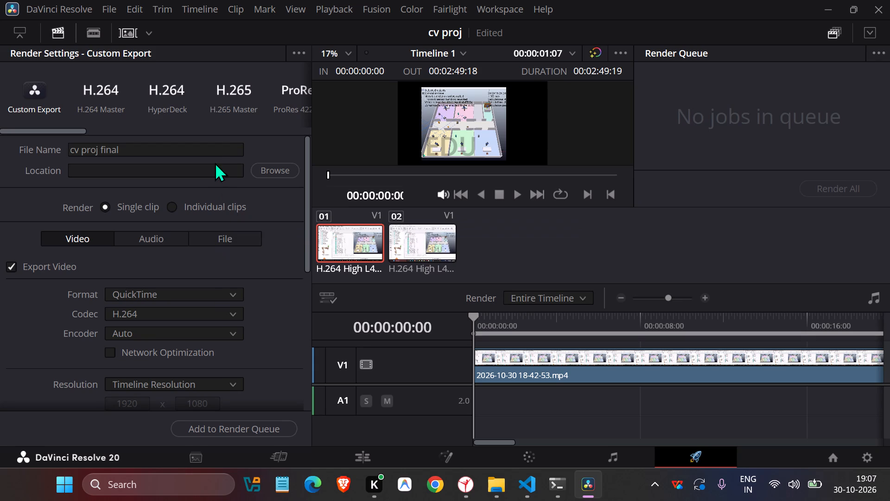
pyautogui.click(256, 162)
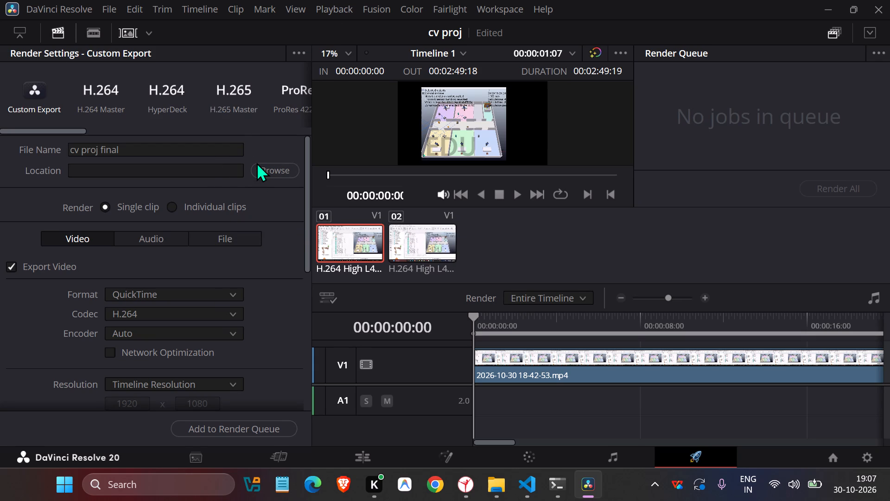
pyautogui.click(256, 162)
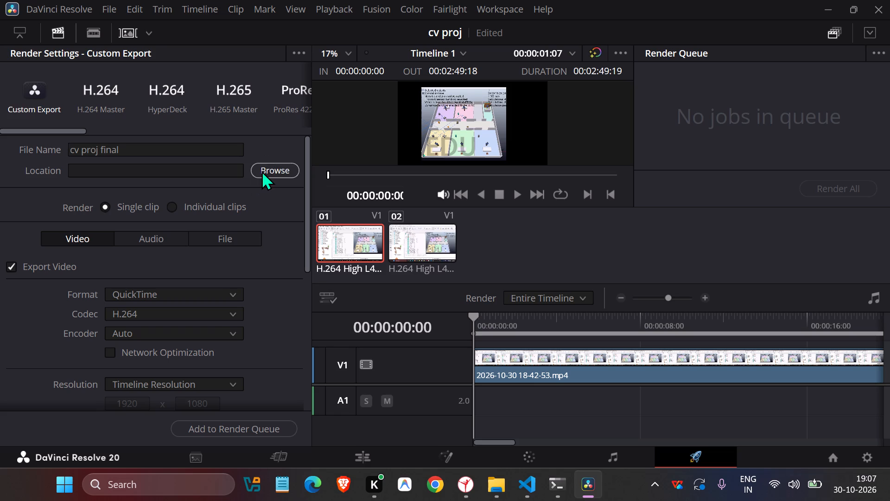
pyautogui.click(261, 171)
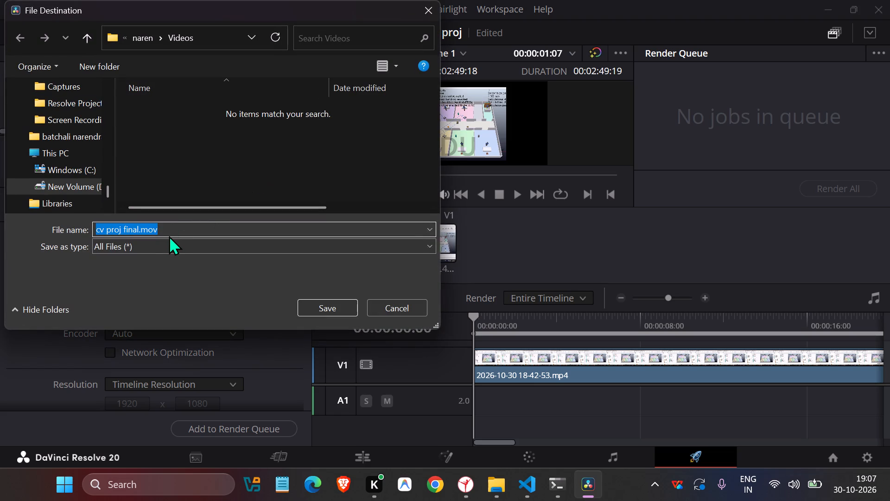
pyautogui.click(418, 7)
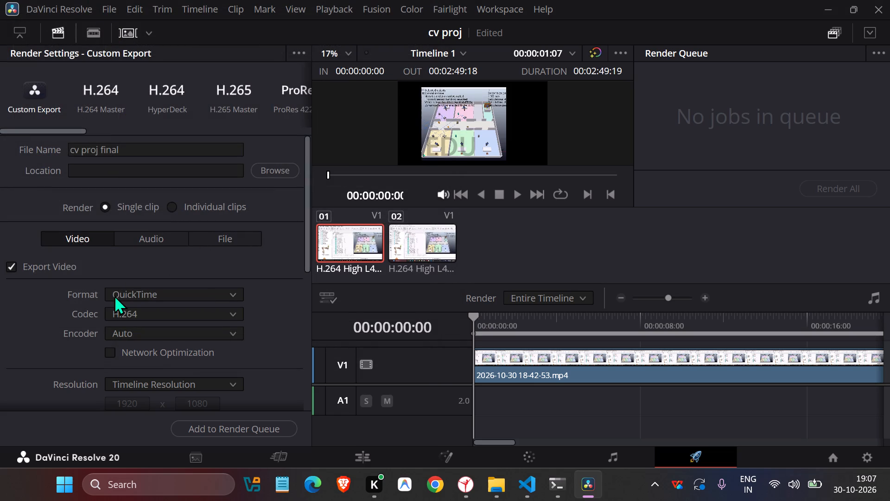
# Set the render format to MP4.
pyautogui.click(115, 294)
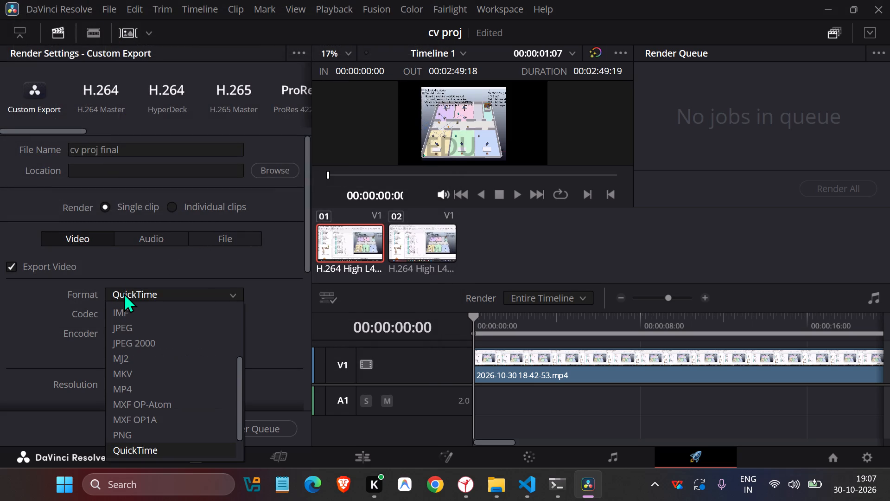
pyautogui.scroll(-2, 150, 384)
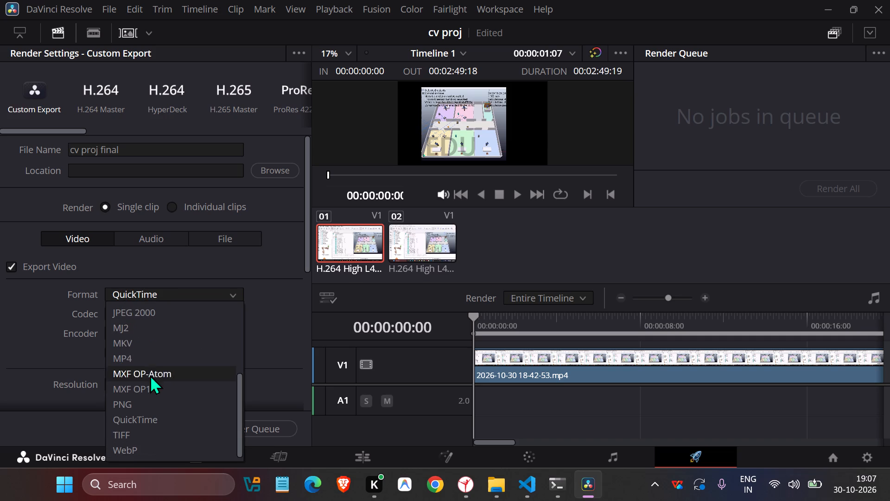
pyautogui.click(143, 354)
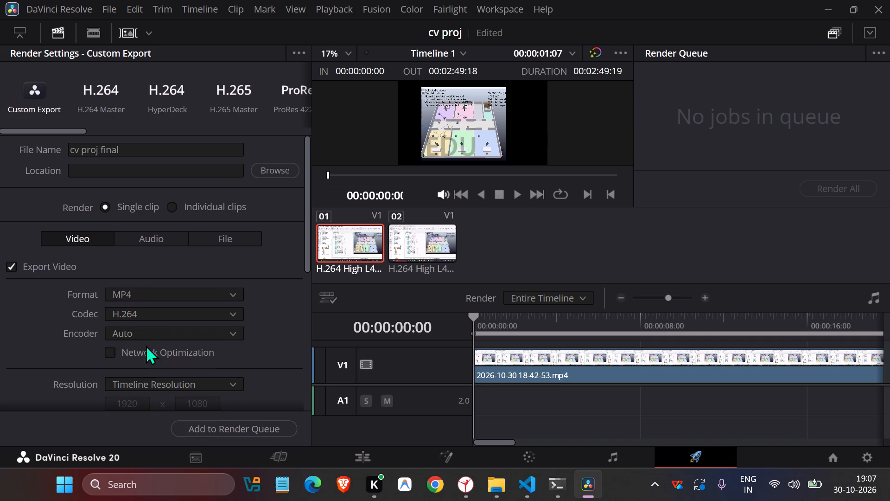
# Review the resolution, frame rate, encoding and quality settings for the render.
pyautogui.scroll(-1, 149, 324)
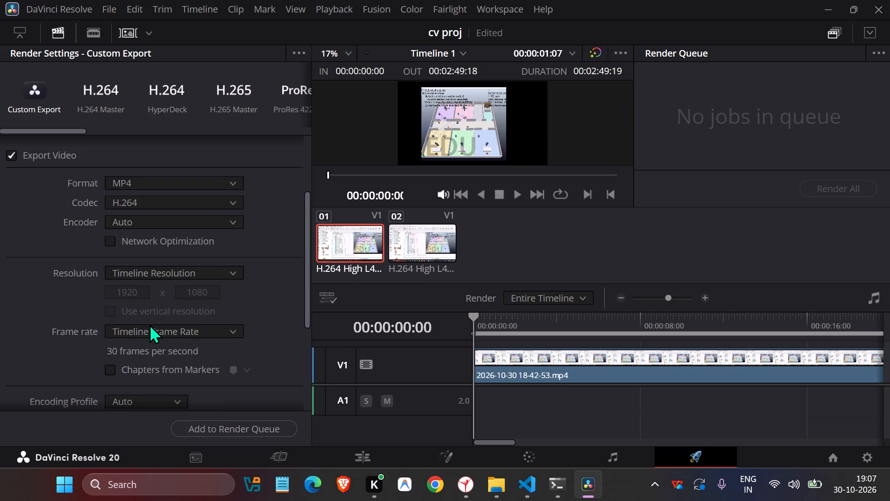
pyautogui.click(155, 276)
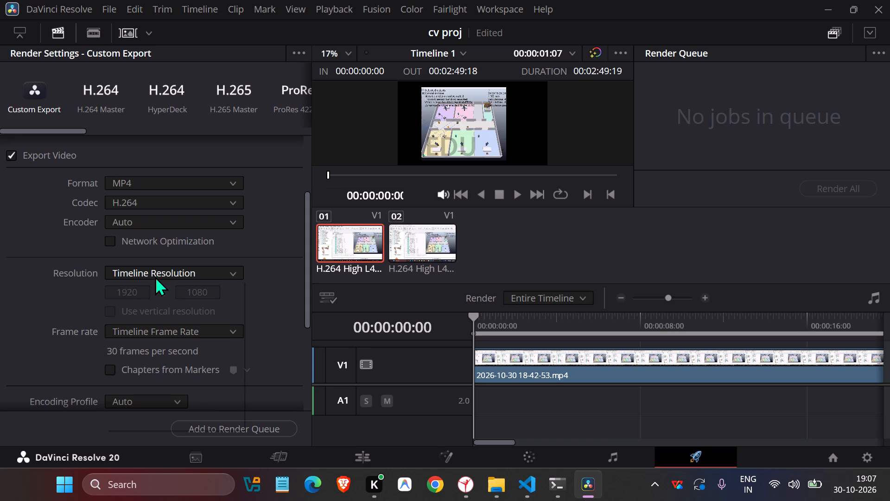
pyautogui.click(51, 312)
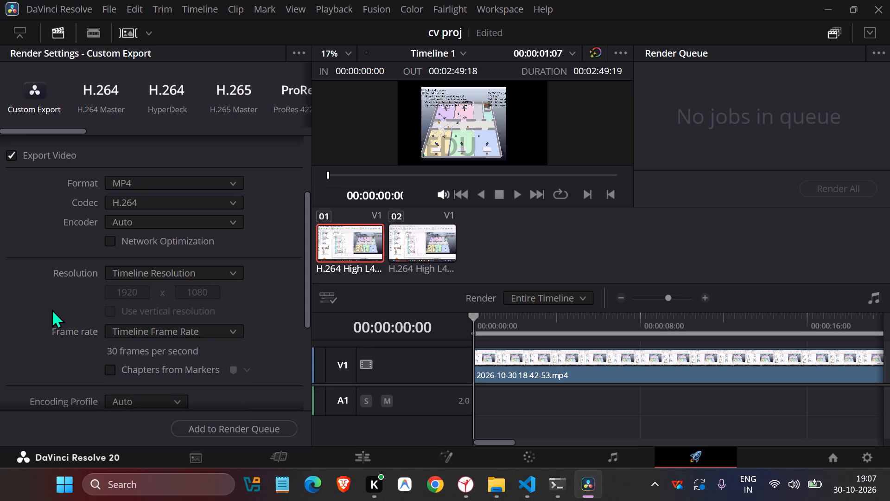
pyautogui.scroll(-1, 76, 296)
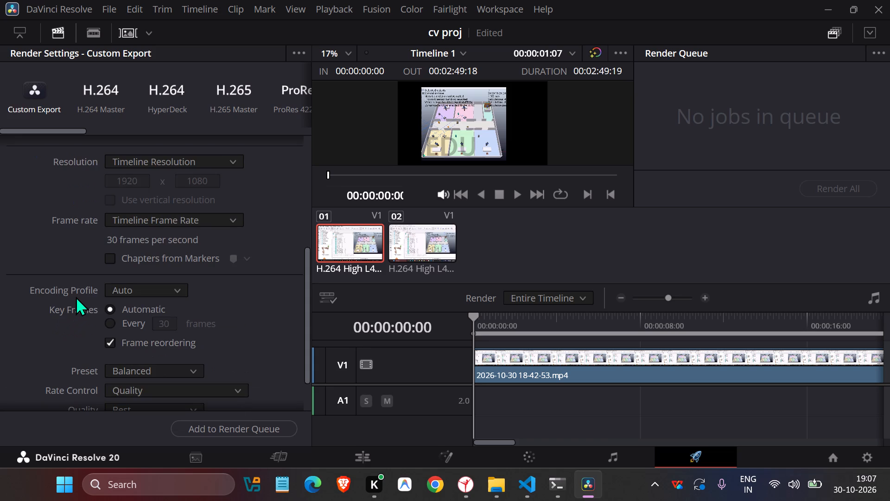
pyautogui.scroll(-1, 76, 294)
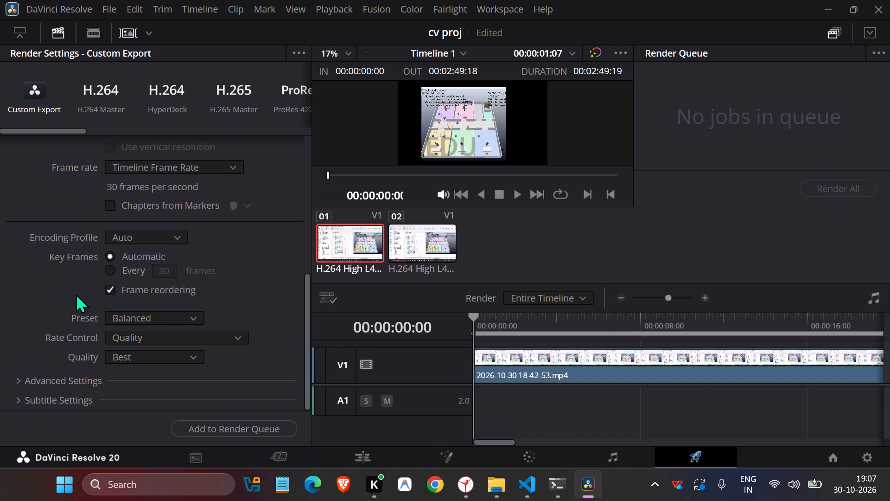
pyautogui.scroll(-1, 76, 294)
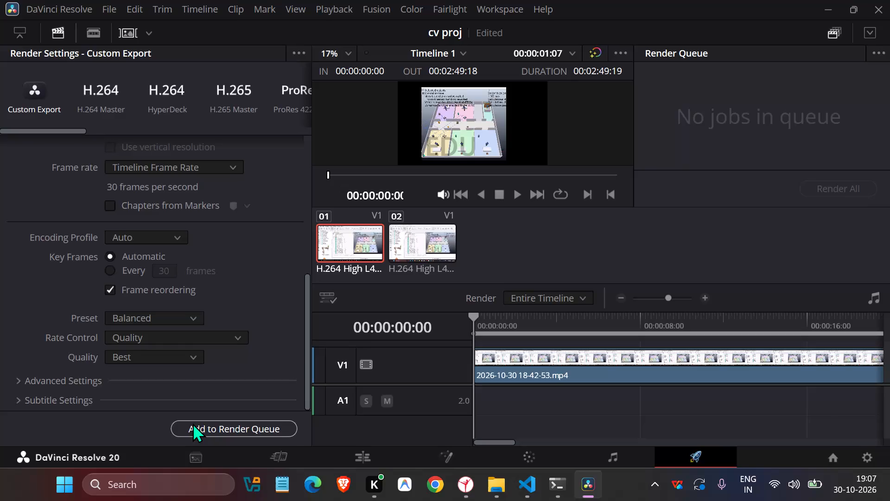
# Set the render location to the Videos folder on the D: drive, keeping the file name cv proj final.mp4.
pyautogui.scroll(5, 160, 345)
pyautogui.click(269, 170)
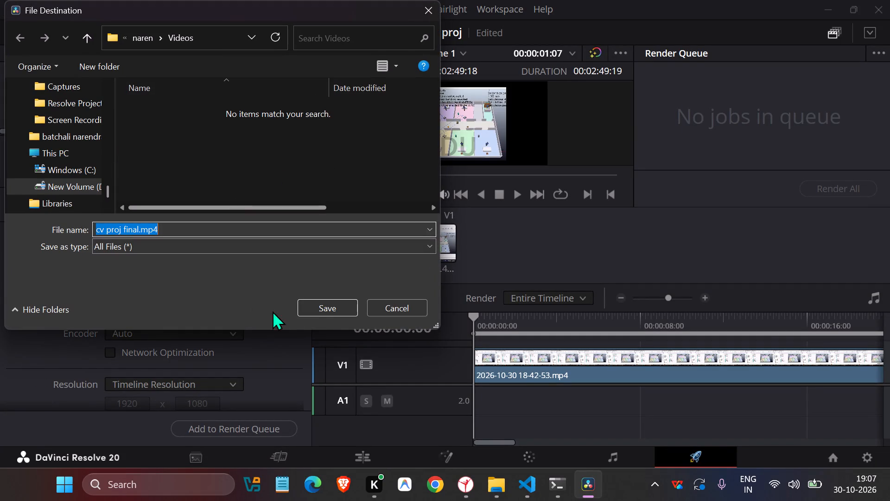
pyautogui.click(318, 312)
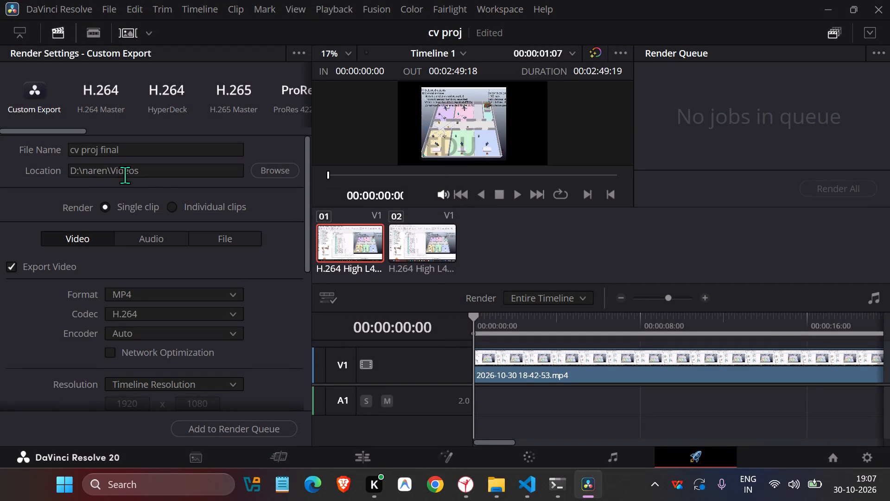
# Add the cv proj timeline to the render queue and start rendering it.
pyautogui.scroll(-3, 170, 266)
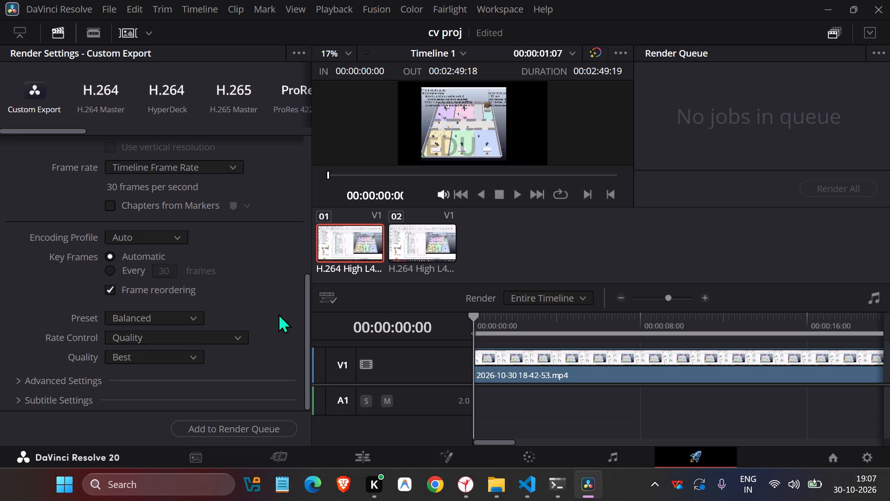
pyautogui.click(207, 430)
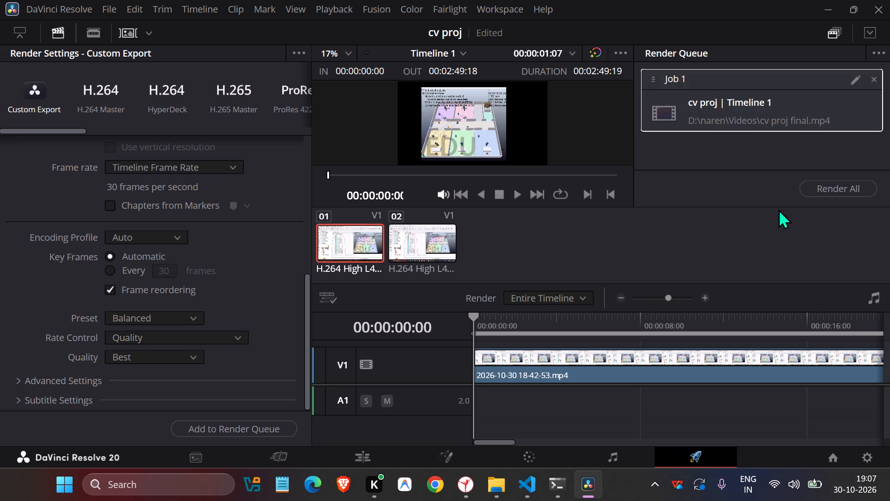
pyautogui.click(828, 178)
pyautogui.click(833, 191)
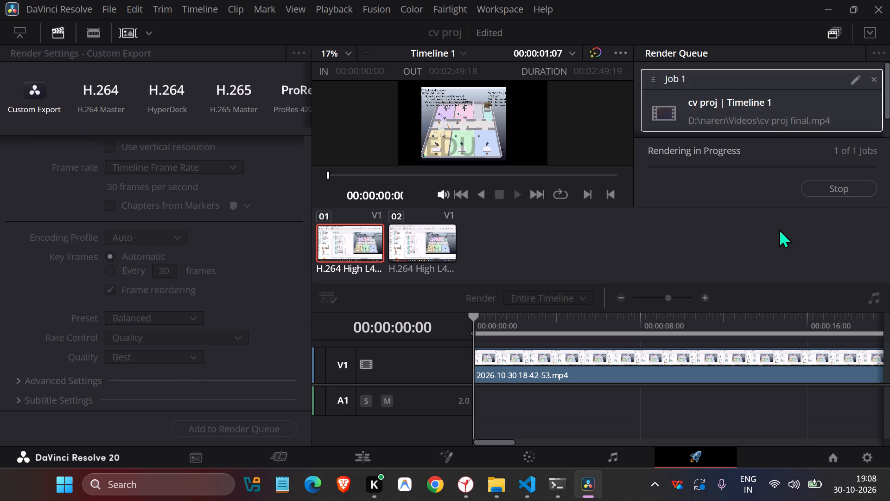
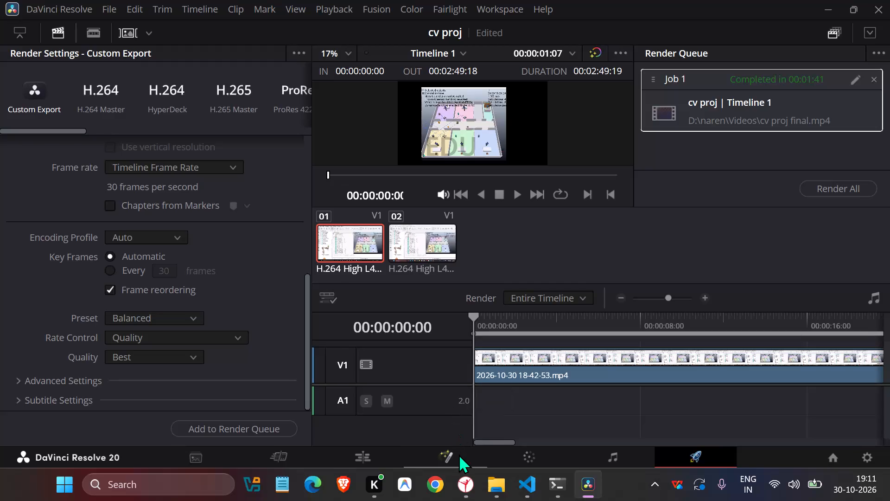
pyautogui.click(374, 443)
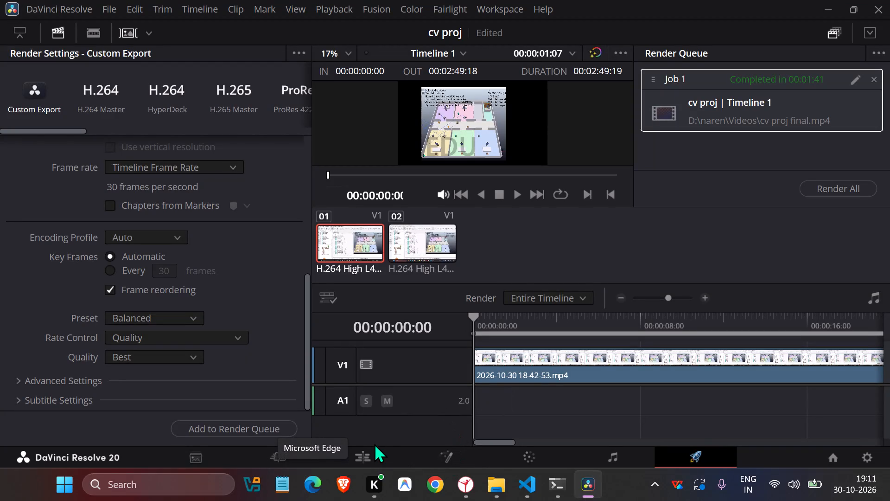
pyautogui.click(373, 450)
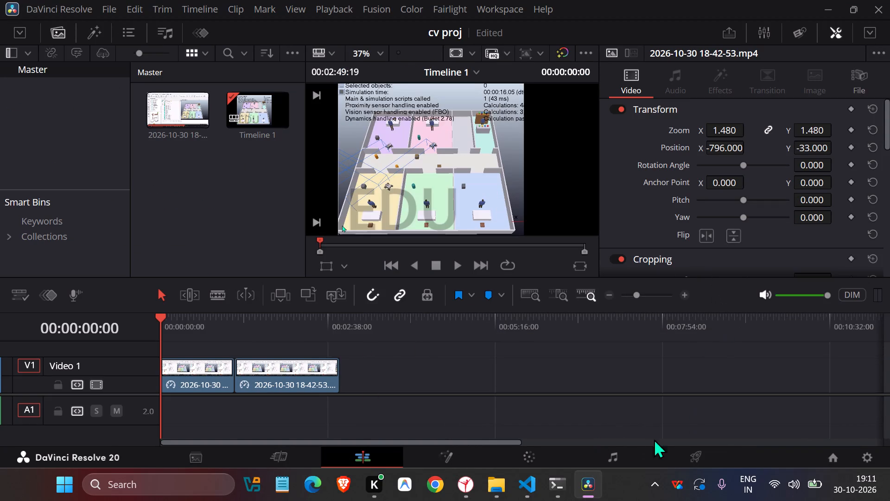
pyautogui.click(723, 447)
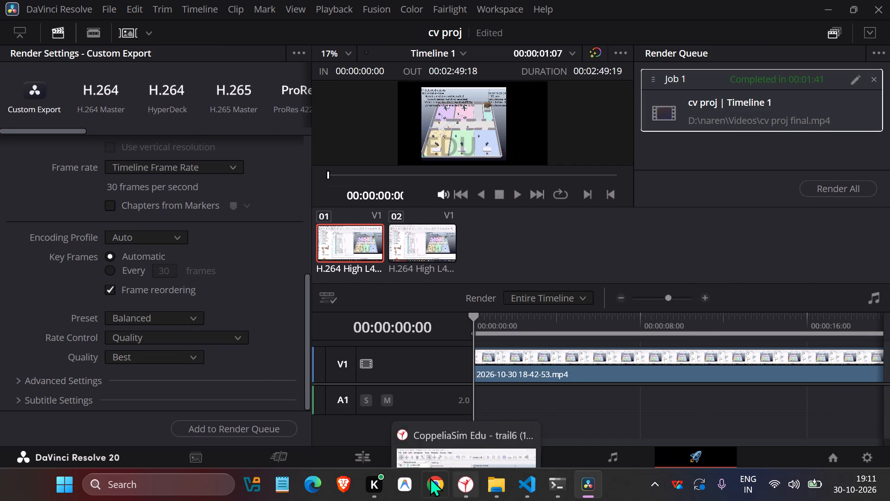
# In File Explorer, search the D: drive for "nar" and open the Videos folder inside the naren folder.
pyautogui.click(503, 477)
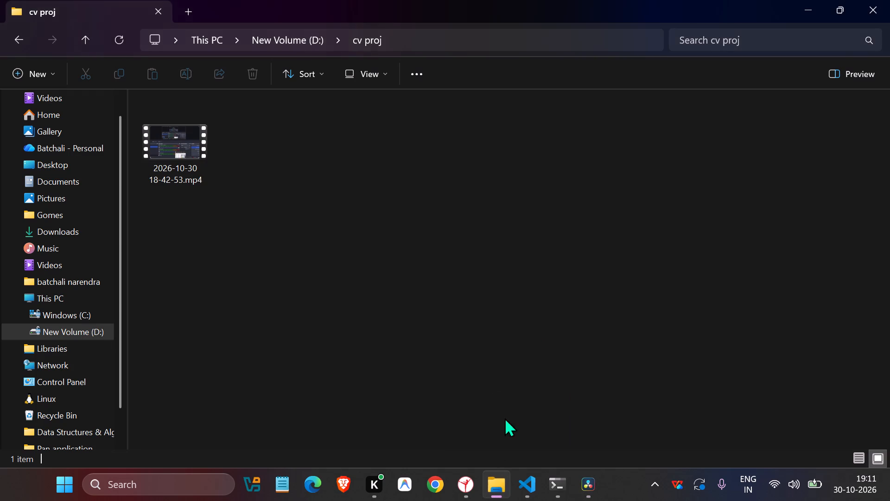
pyautogui.click(276, 44)
pyautogui.click(715, 34)
pyautogui.write('narr')
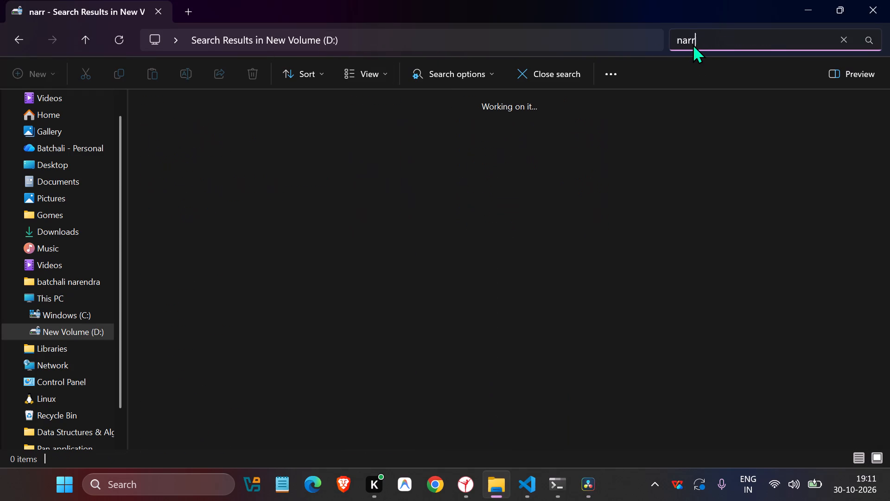
pyautogui.press('BackSpace')
pyautogui.doubleClick(369, 120)
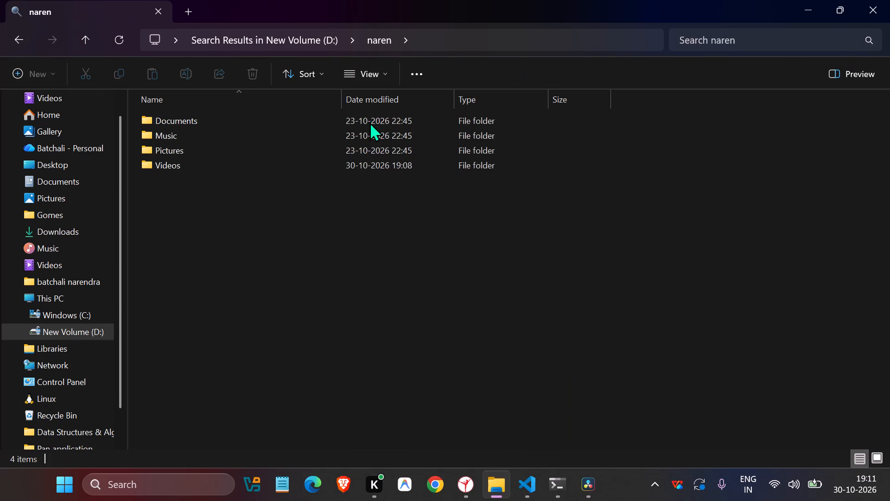
pyautogui.doubleClick(337, 163)
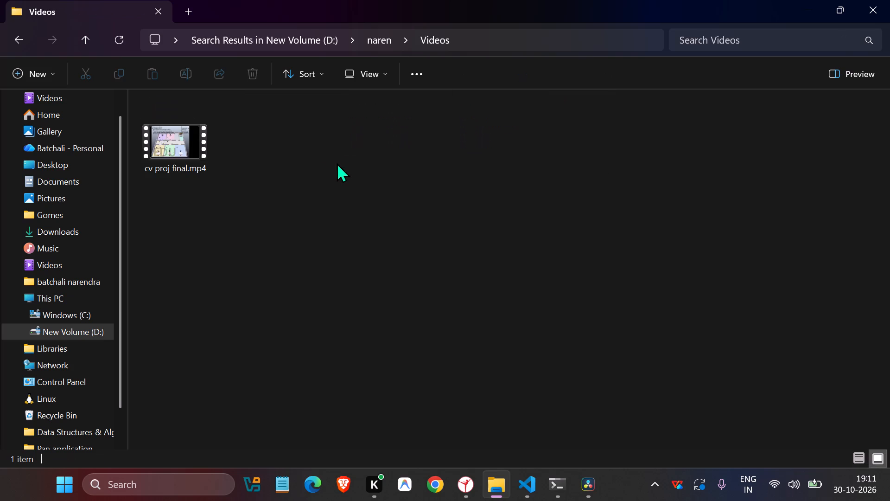
# Open the rendered cv proj final.mp4 in Media Player and close the player again.
pyautogui.doubleClick(159, 159)
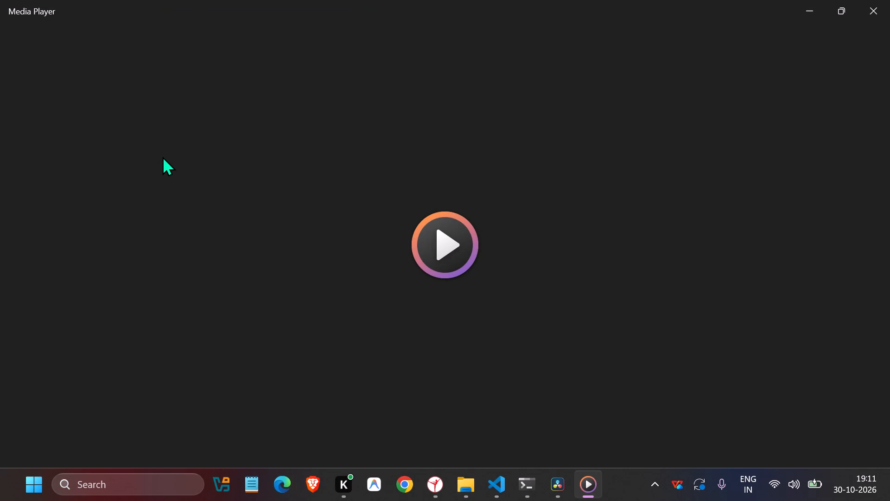
pyautogui.click(864, 0)
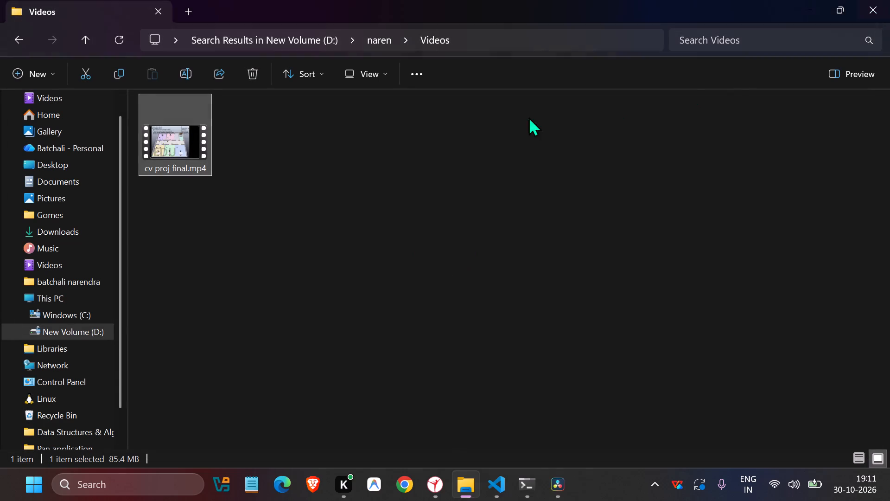
# Play cv proj final.mp4 again, skim through the video to its end, and close the player.
pyautogui.doubleClick(203, 154)
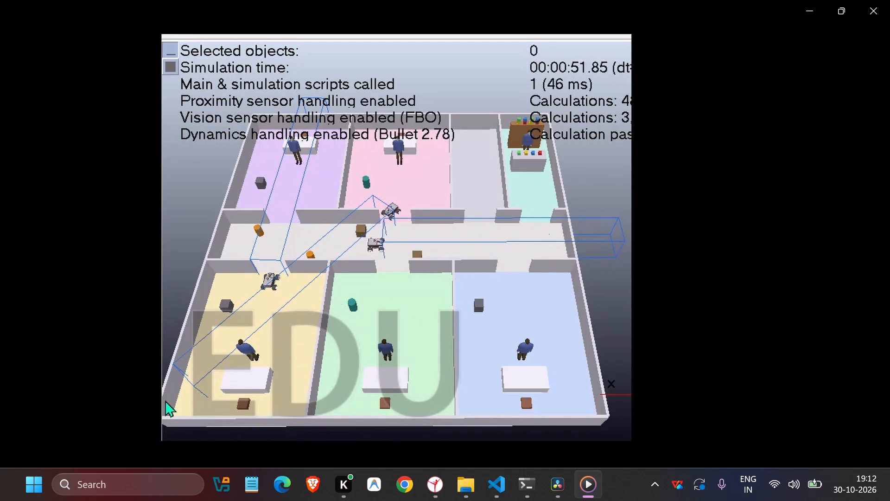
pyautogui.moveTo(182, 392); pyautogui.dragTo(341, 382)
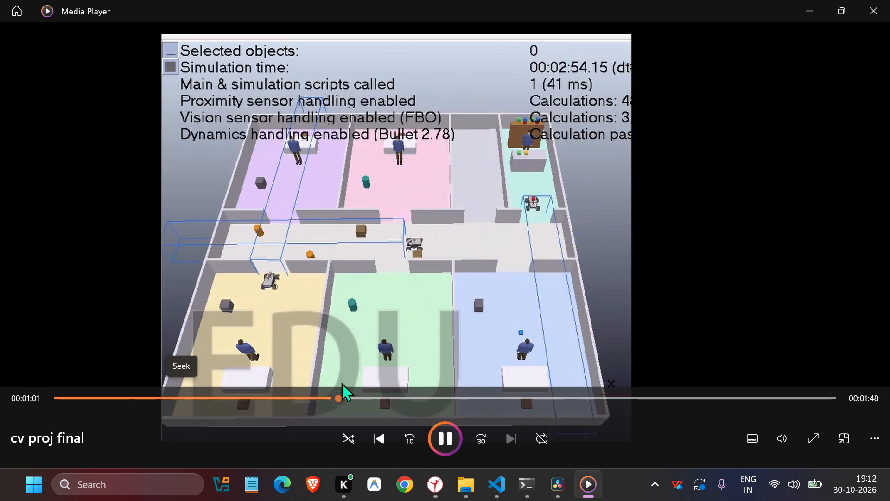
pyautogui.moveTo(341, 382); pyautogui.dragTo(889, 326)
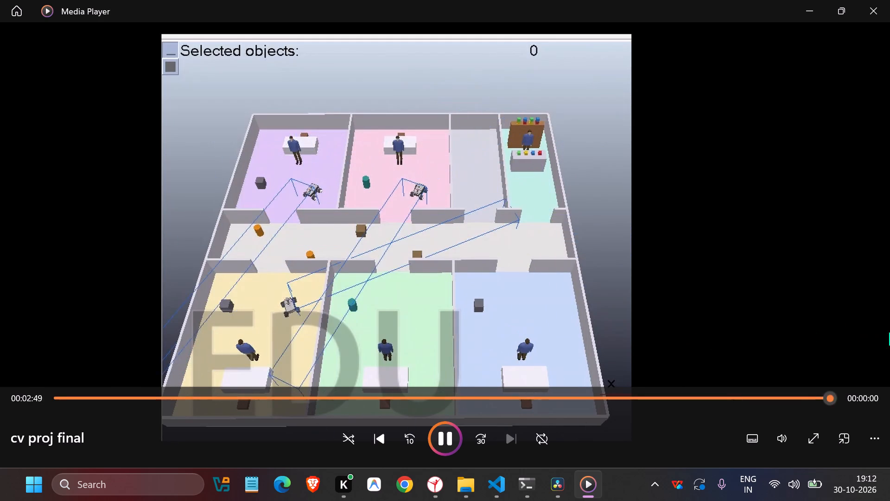
pyautogui.click(889, 0)
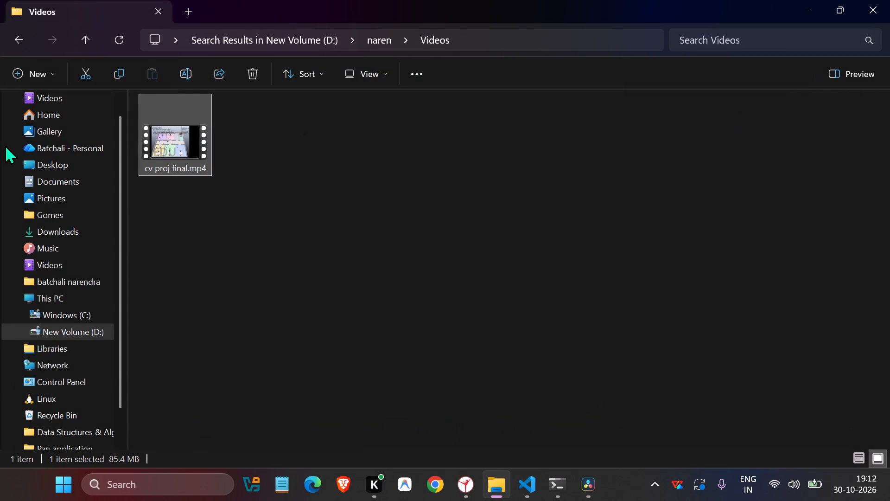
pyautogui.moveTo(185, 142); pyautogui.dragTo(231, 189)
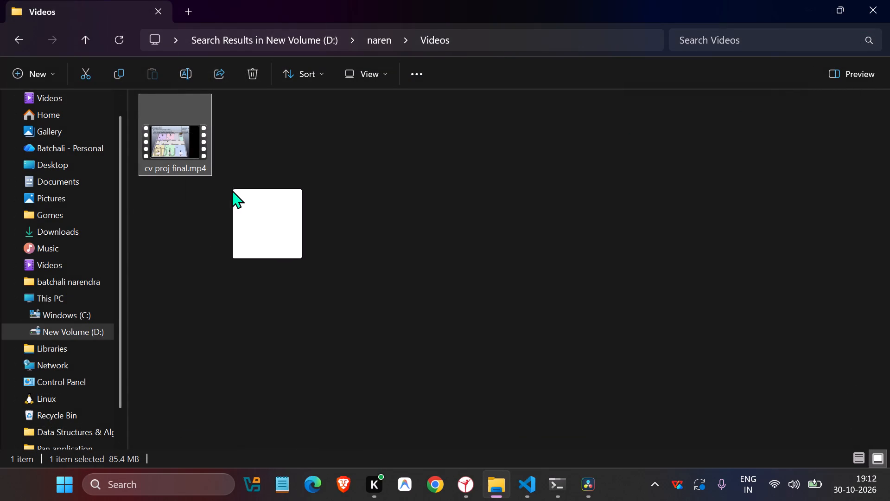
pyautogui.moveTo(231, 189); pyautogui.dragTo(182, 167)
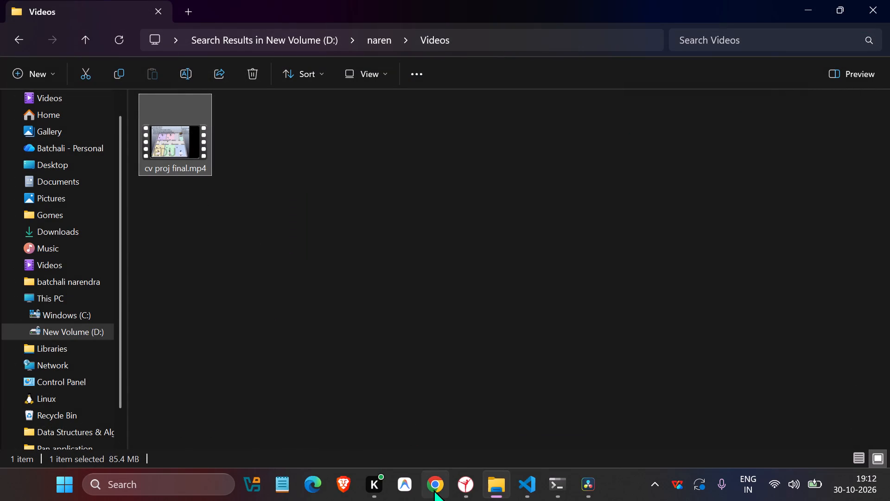
# Switch to Google Chrome and open WhatsApp Web from the new tab page's shortcuts.
pyautogui.click(433, 489)
pyautogui.click(355, 271)
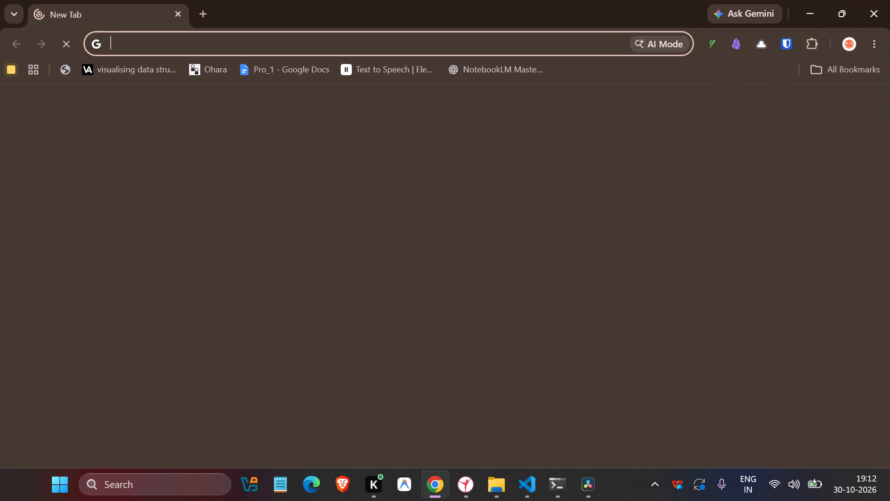
pyautogui.click(875, 36)
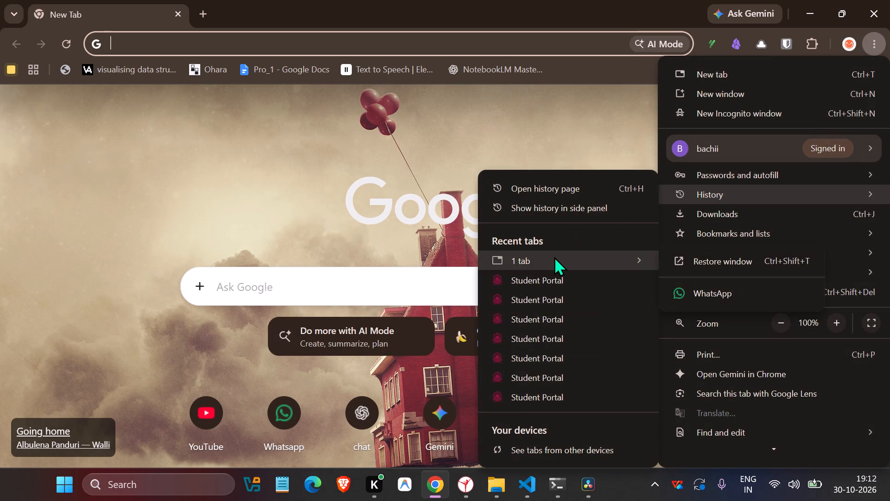
pyautogui.click(75, 132)
pyautogui.click(273, 400)
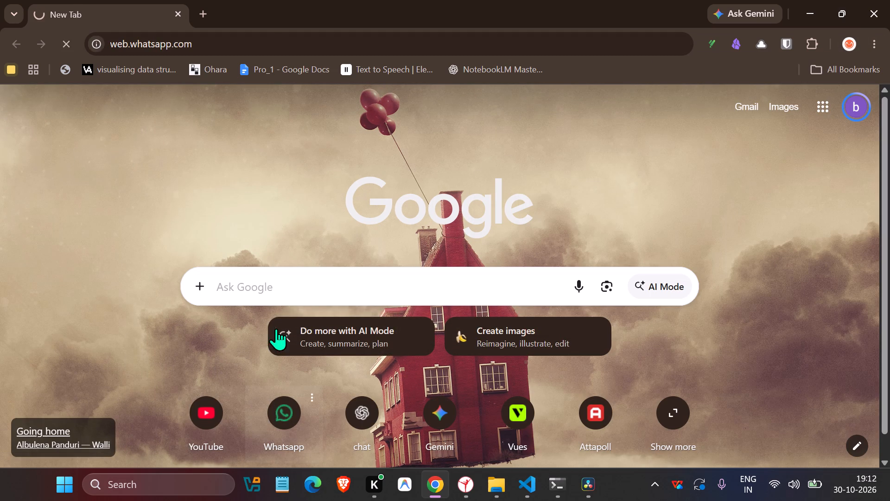